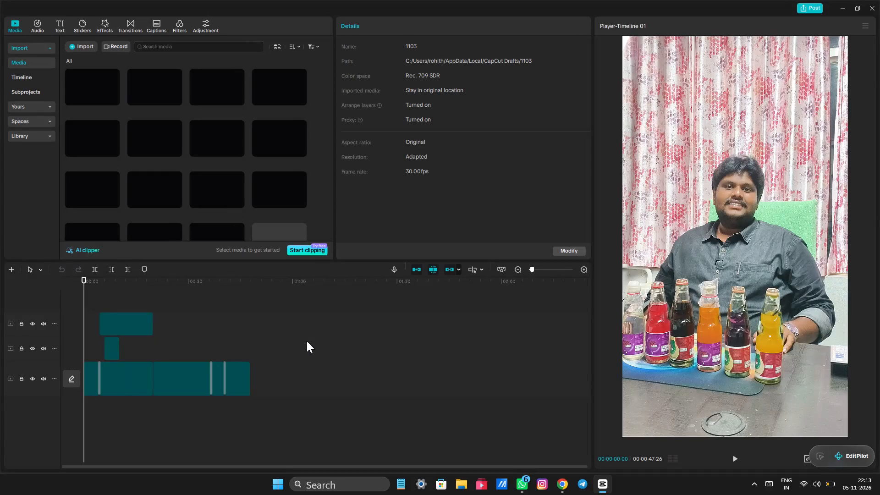
# Dismiss the Link media dialog without linking the missing files.
pyautogui.press('space')
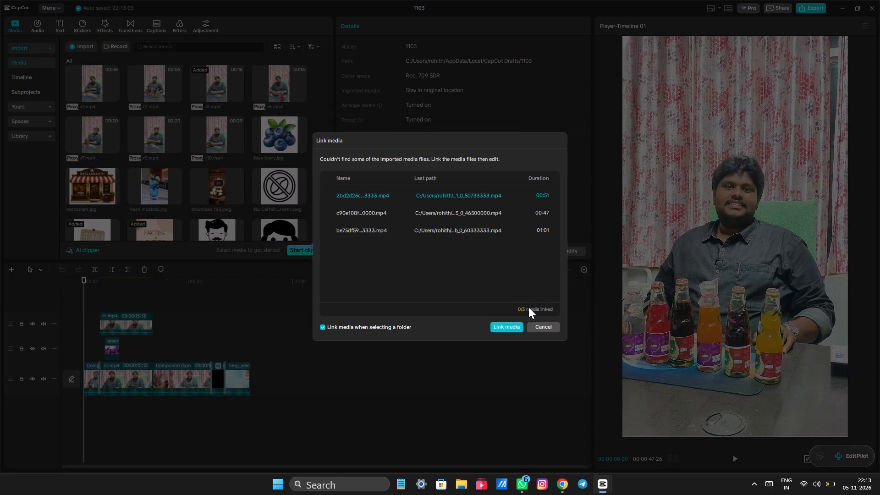
pyautogui.click(533, 323)
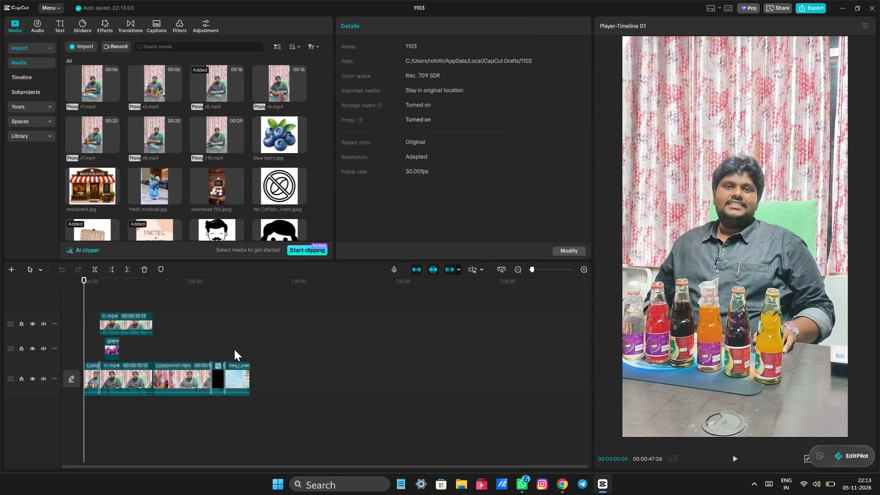
# Play back the opening clips and the grape image overlay to review them, stopping at about 00:00:15:22.
pyautogui.press('space')
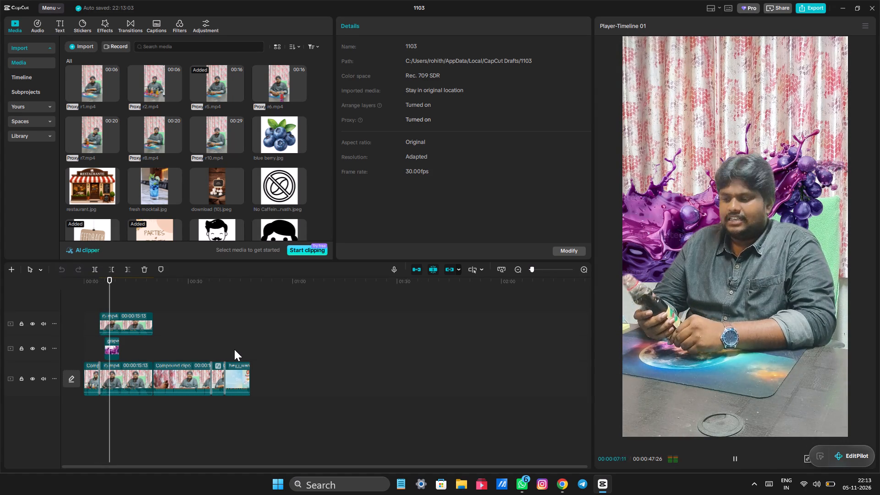
pyautogui.hscroll(-2, 234, 349)
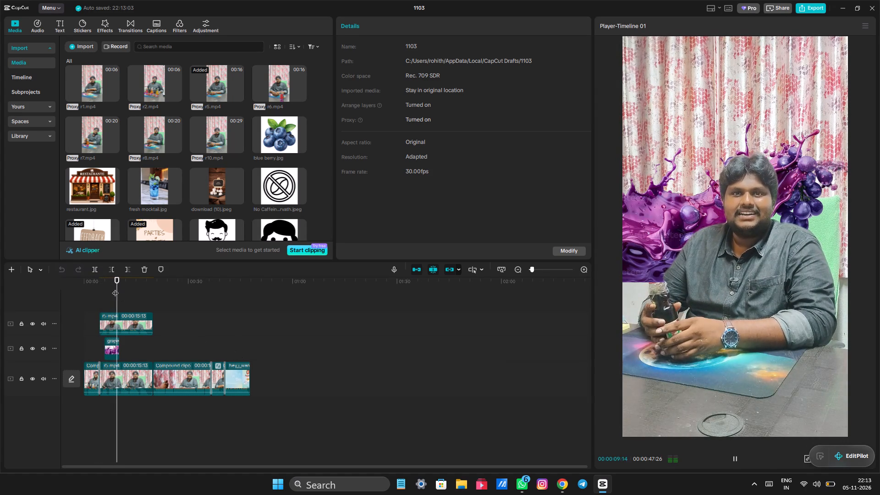
pyautogui.tripleClick(98, 291)
pyautogui.keyDown('ctrl'); pyautogui.scroll(8, 98, 291); pyautogui.keyUp('ctrl')
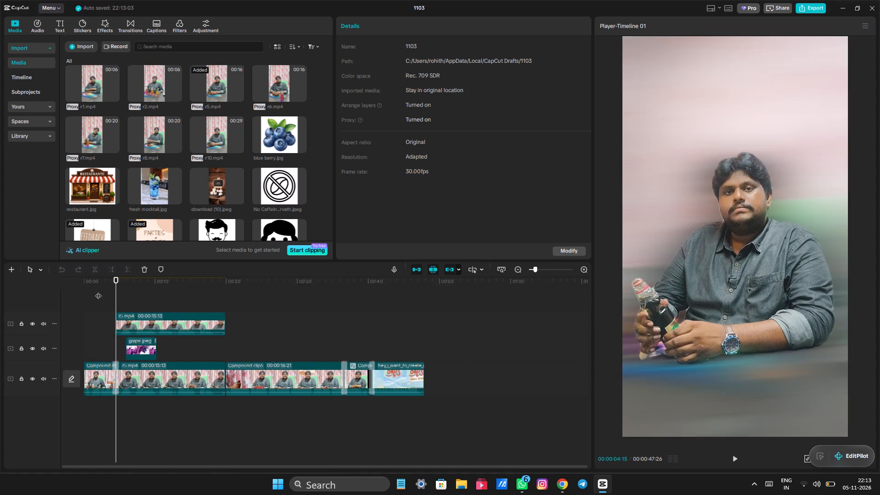
pyautogui.keyDown('ctrl'); pyautogui.scroll(5, 98, 291); pyautogui.keyUp('ctrl')
pyautogui.click(98, 291)
pyautogui.press('space')
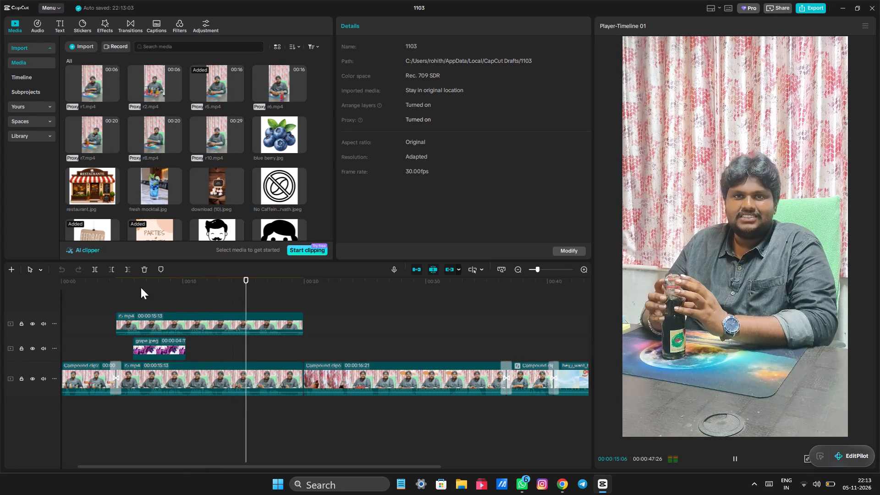
pyautogui.doubleClick(253, 296)
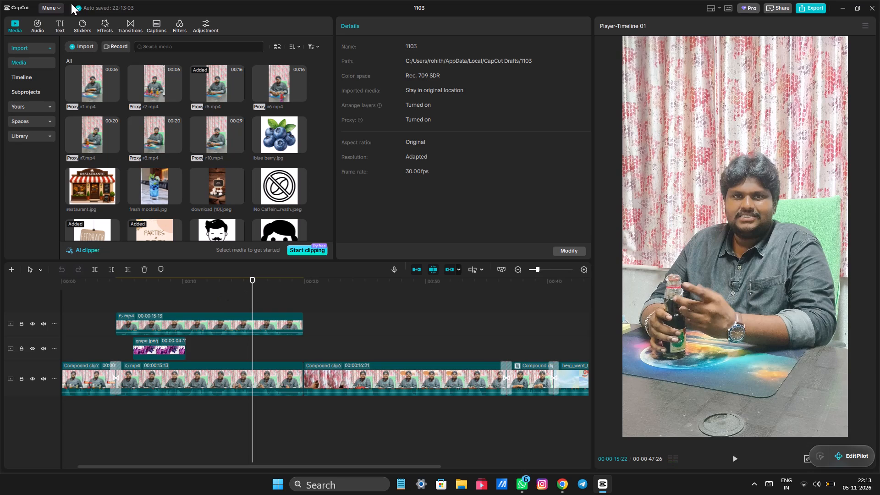
# Open the Trending text templates to find a title for the bottle video.
pyautogui.click(60, 22)
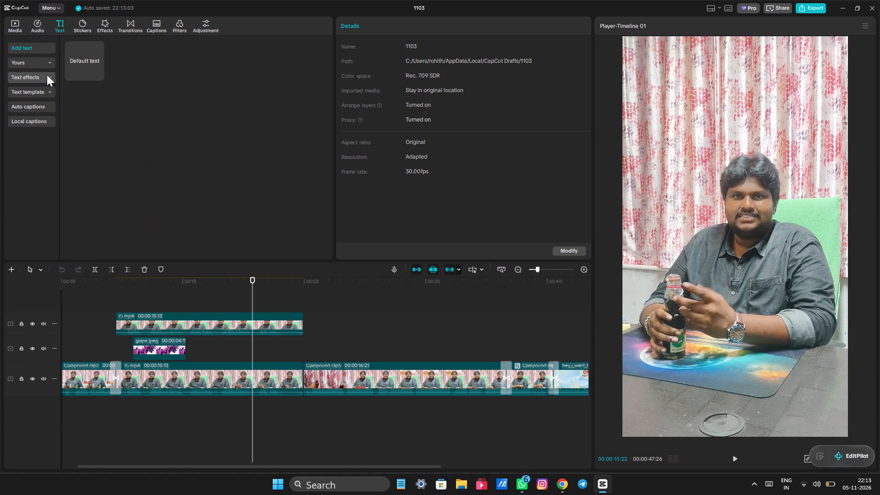
pyautogui.click(32, 93)
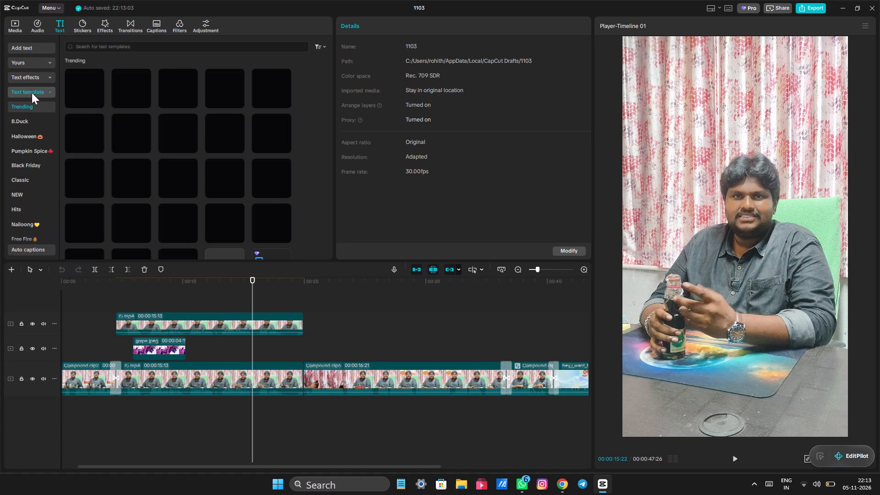
pyautogui.click(124, 41)
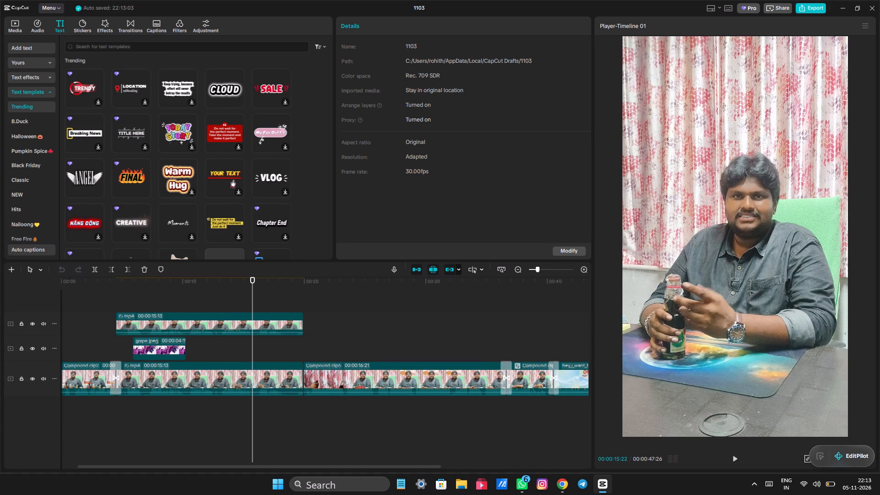
# Search the text templates for "grape", reusing the recent search term.
pyautogui.click(124, 41)
pyautogui.click(80, 67)
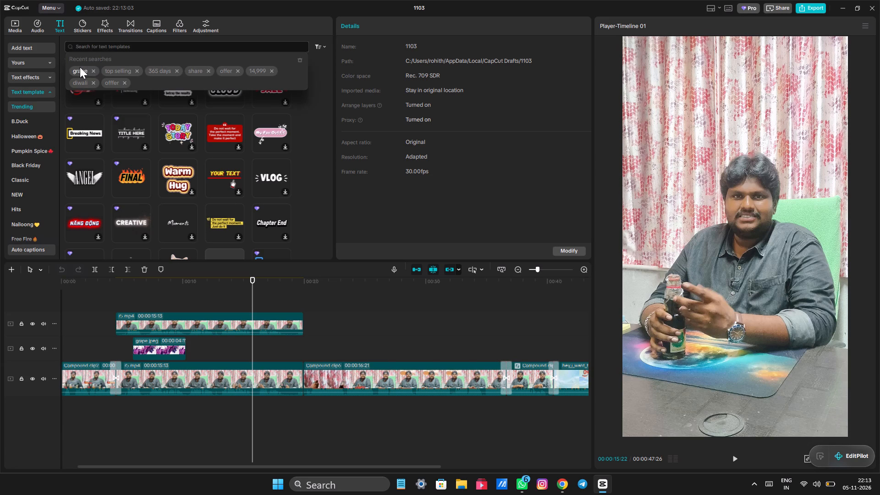
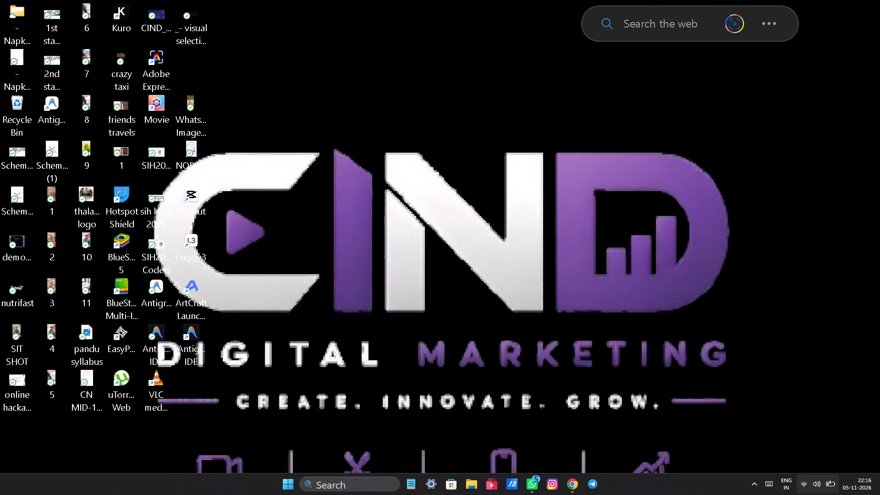
# Slightly raise the level slider in the Windows quick settings and return to the desktop.
pyautogui.click(818, 482)
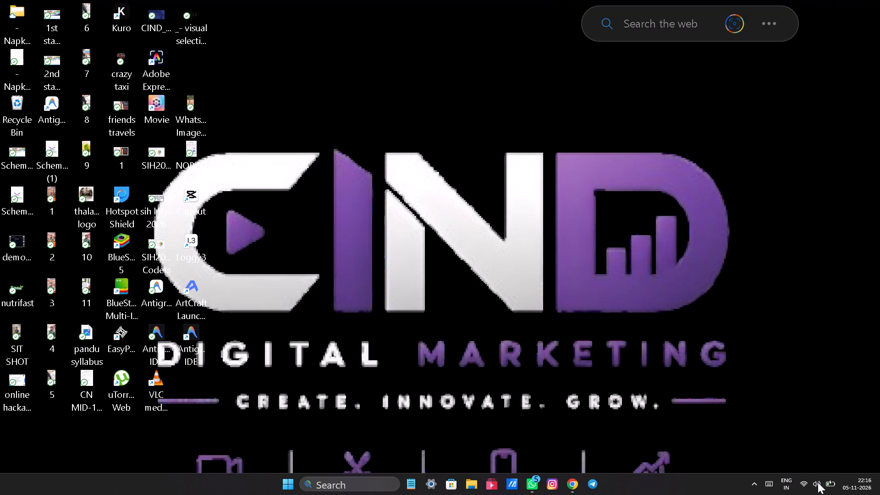
pyautogui.moveTo(758, 404); pyautogui.dragTo(778, 404)
pyautogui.click(652, 207)
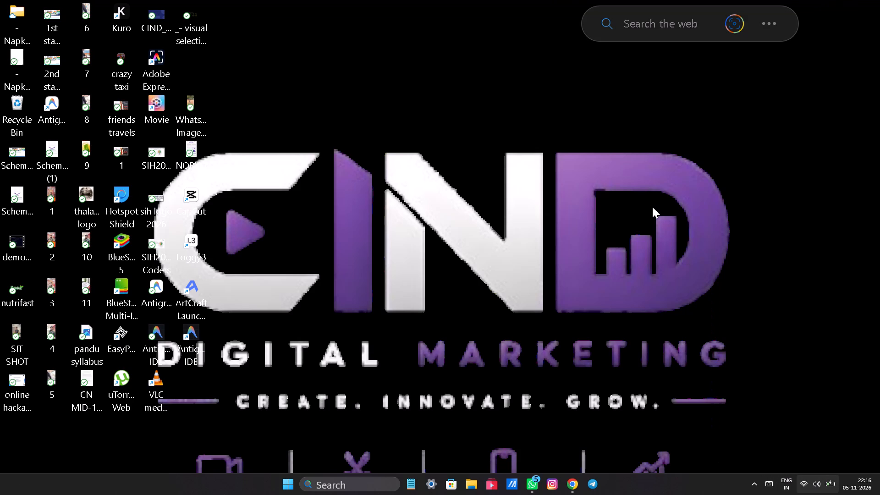
# Refresh the Windows desktop.
pyautogui.rightClick(652, 207)
pyautogui.click(674, 260)
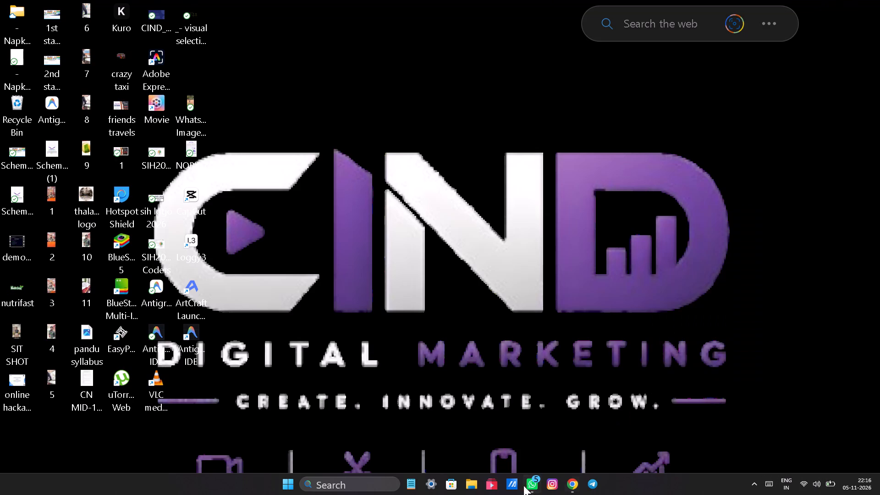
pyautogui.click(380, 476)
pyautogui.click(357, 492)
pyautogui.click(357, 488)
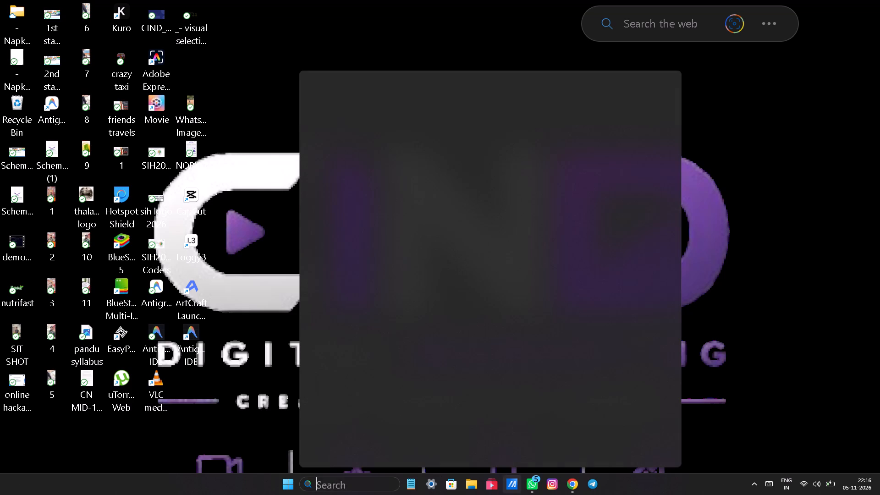
# Open Hotspot Shield from the background apps, connect the VPN, minimize its window and dismiss the connection notification.
pyautogui.click(752, 494)
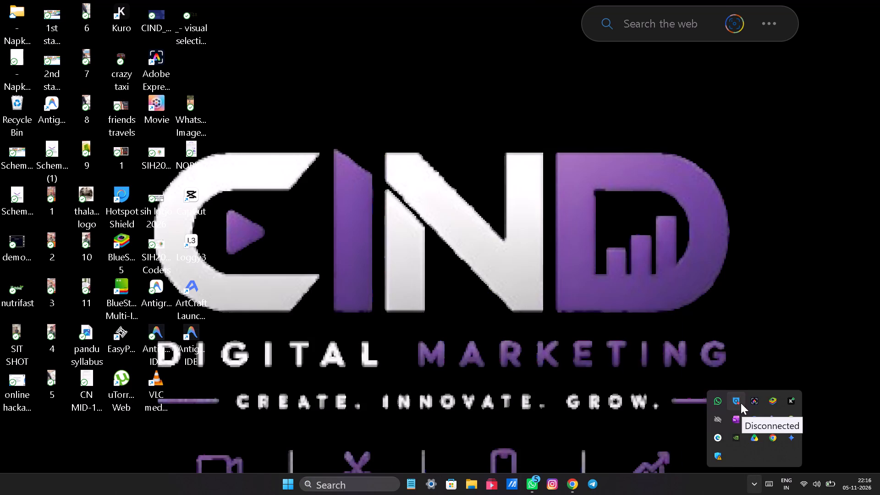
pyautogui.click(741, 403)
pyautogui.click(588, 264)
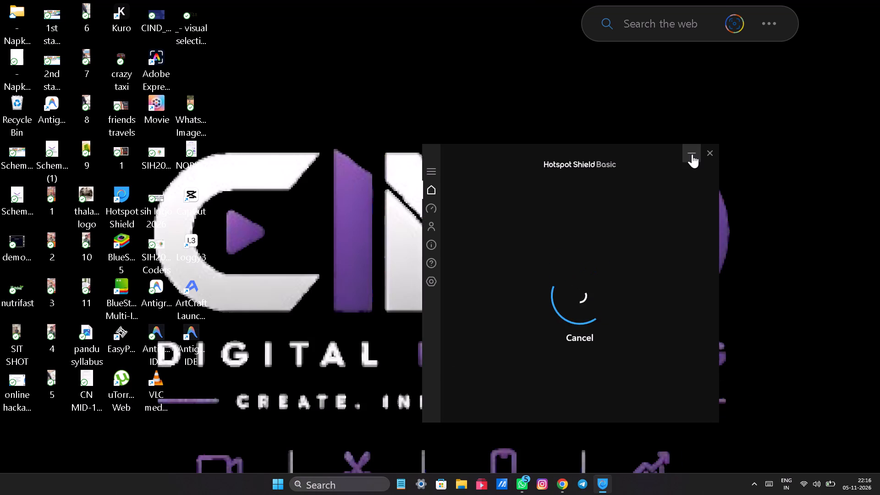
pyautogui.click(692, 154)
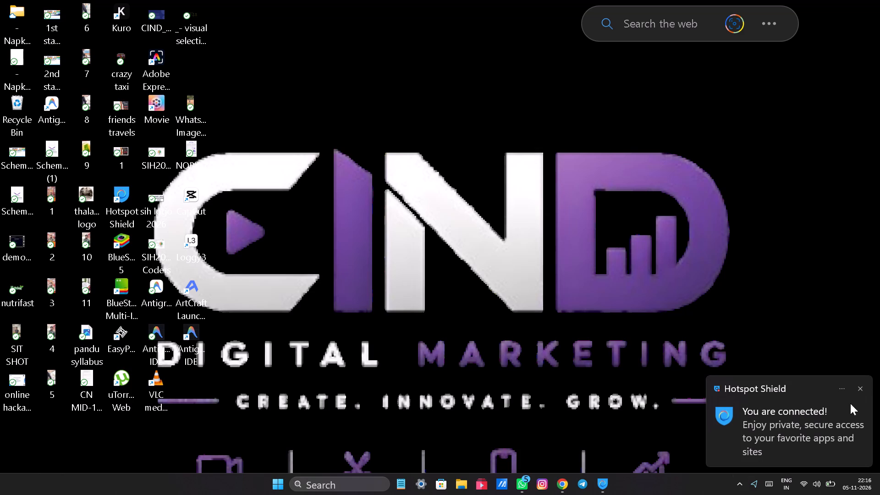
pyautogui.click(859, 389)
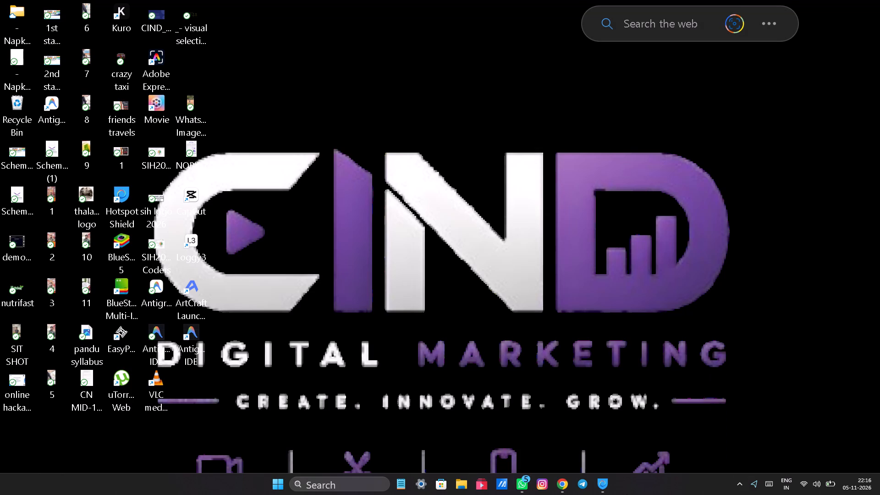
# Launch CapCut from the recent Windows searches.
pyautogui.click(364, 488)
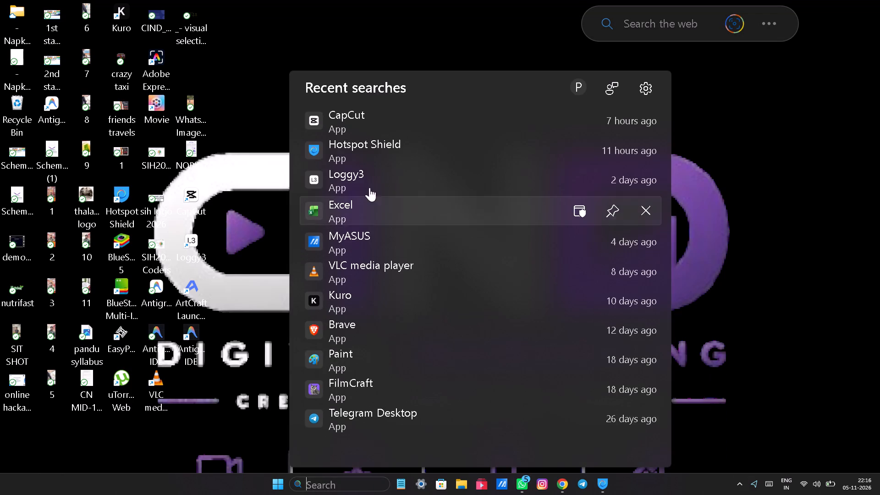
pyautogui.click(369, 125)
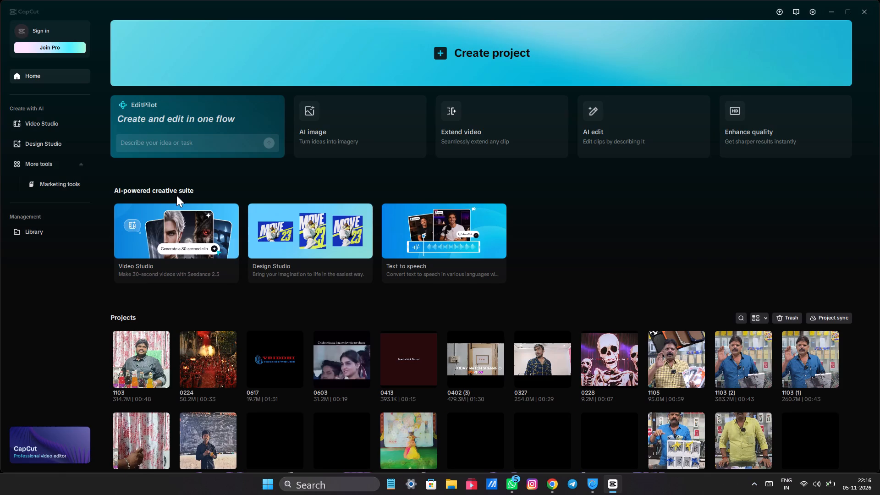
# Open project 1103 and dismiss the Link media dialog without linking the missing files.
pyautogui.click(128, 366)
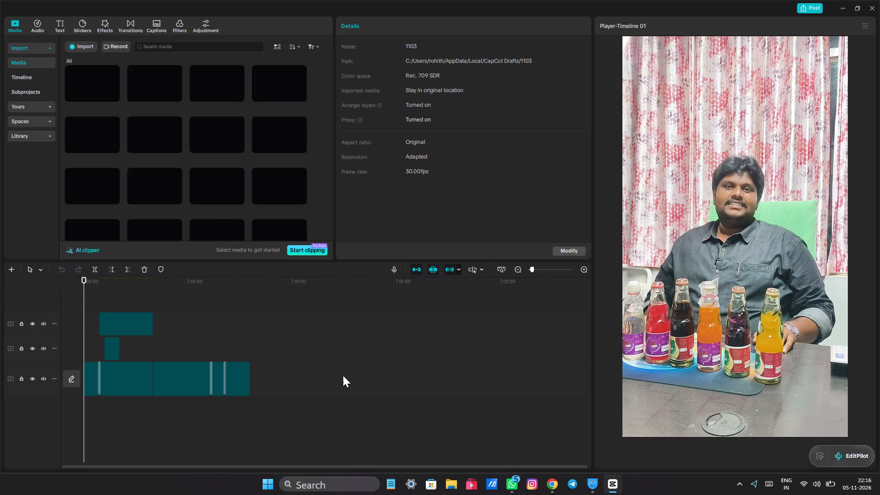
pyautogui.keyDown('ctrl'); pyautogui.scroll(13, 334, 367); pyautogui.keyUp('ctrl')
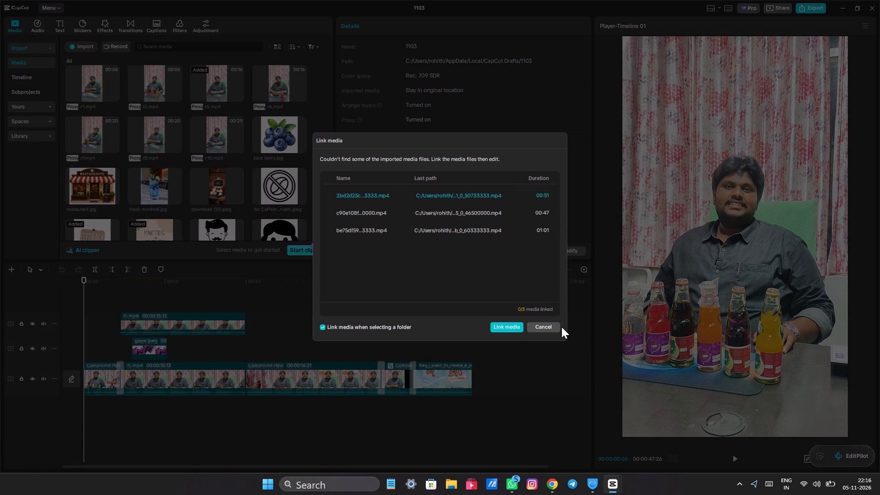
pyautogui.click(558, 325)
# Start playback and move the floating EditPilot widget clear of the player controls.
pyautogui.press('space')
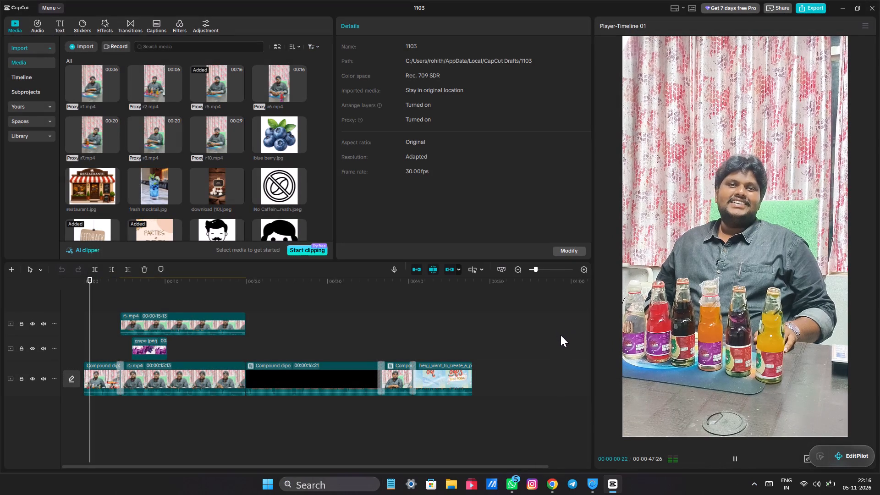
pyautogui.moveTo(844, 456); pyautogui.dragTo(610, 0)
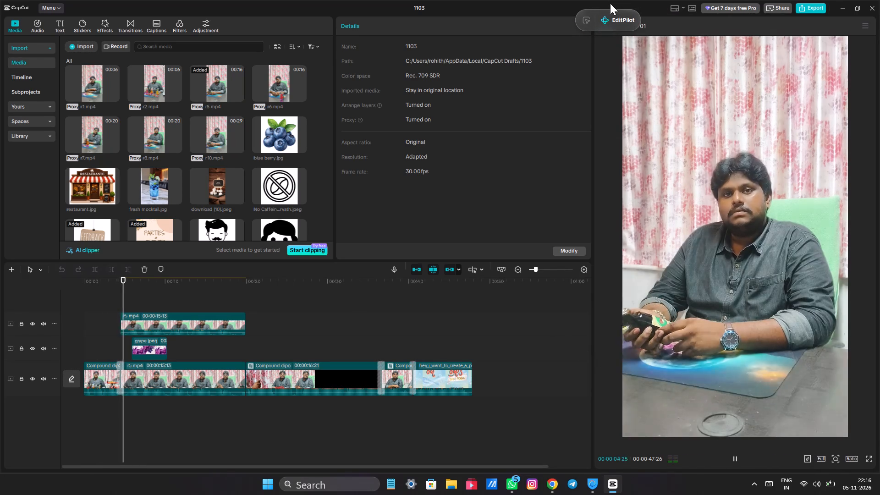
# Play back the grape image overlay and the bottle clip to review them, stopping at about 00:00:14:12.
pyautogui.keyDown('ctrl'); pyautogui.scroll(4, 302, 229); pyautogui.keyUp('ctrl')
pyautogui.scroll(4, 149, 317)
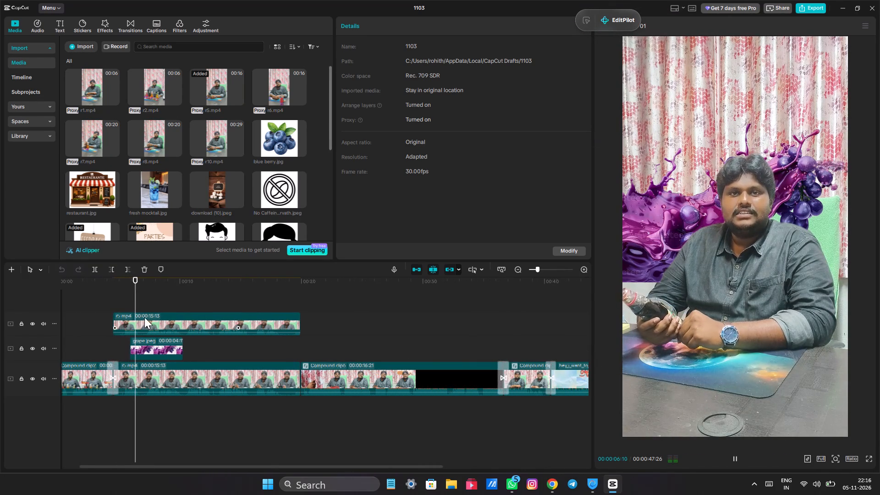
pyautogui.click(113, 300)
pyautogui.click(113, 300)
pyautogui.press('space')
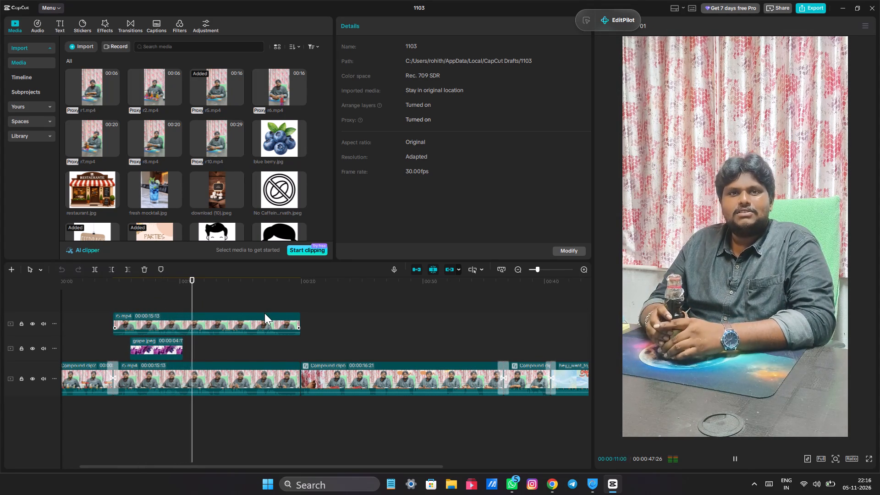
pyautogui.keyDown('ctrl'); pyautogui.scroll(9, 239, 340); pyautogui.keyUp('ctrl')
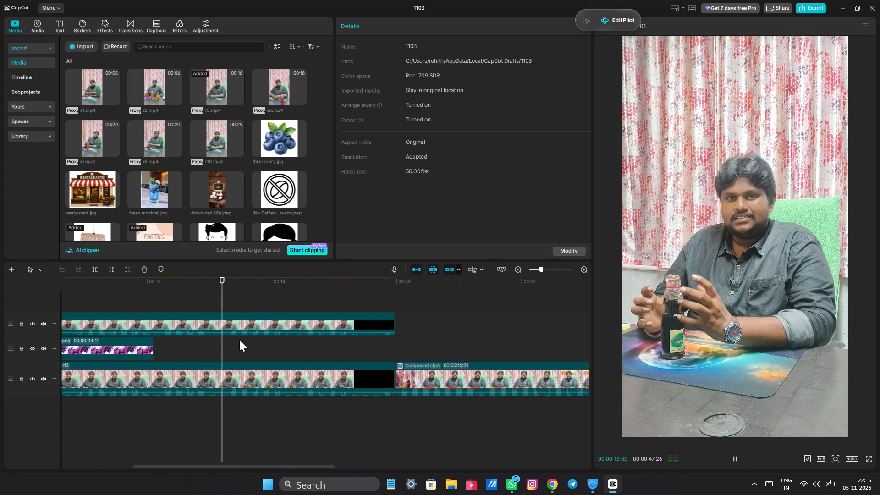
pyautogui.press('space')
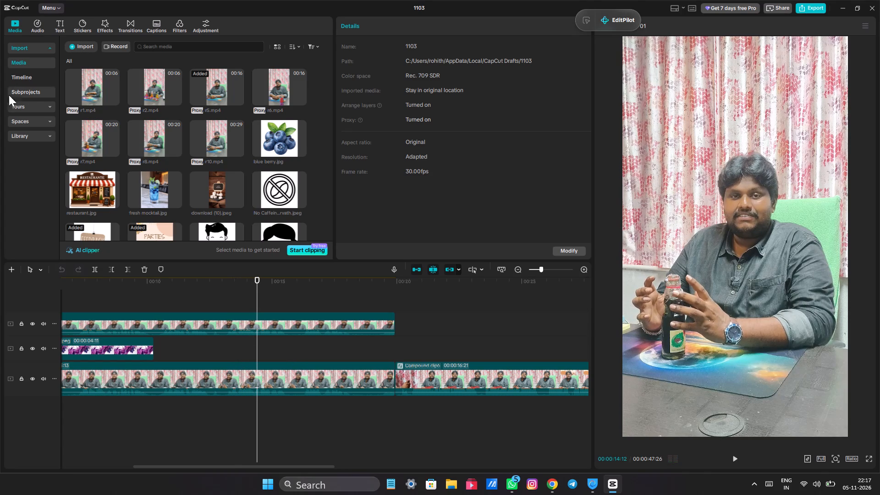
# Search the text effects for grape and add the purple effect with green leaves to the timeline at 00:00:14:12.
pyautogui.click(67, 23)
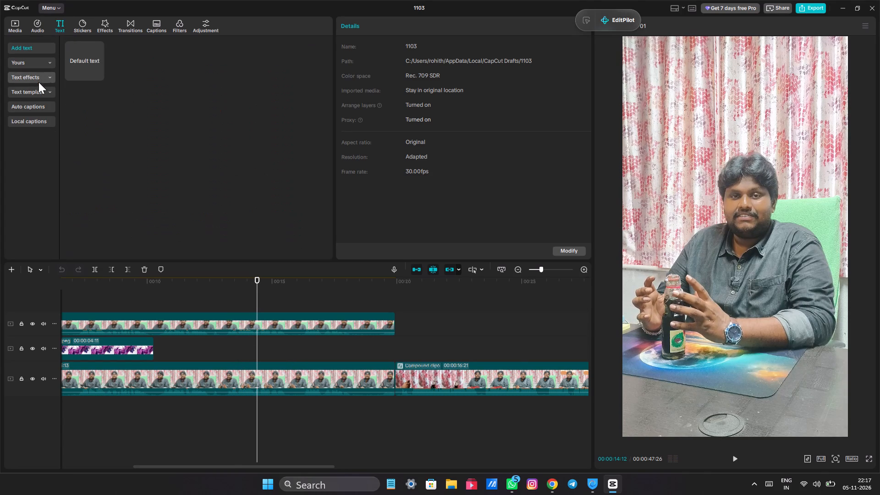
pyautogui.click(40, 77)
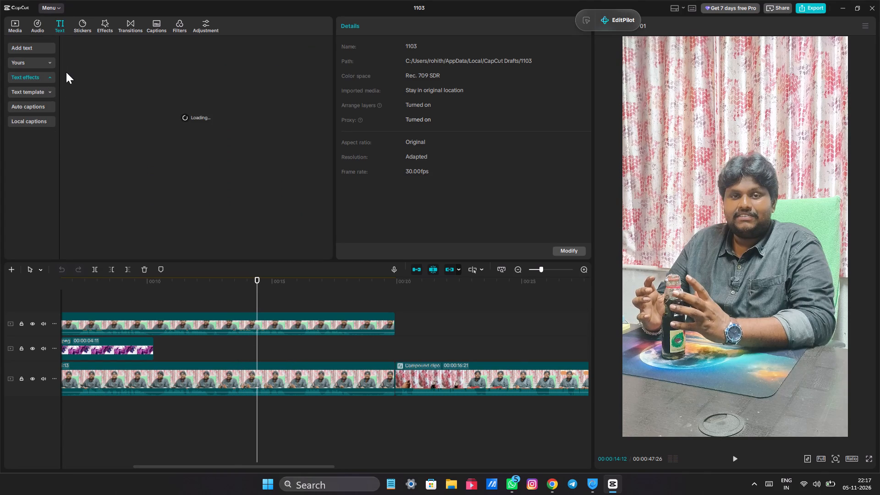
pyautogui.click(101, 48)
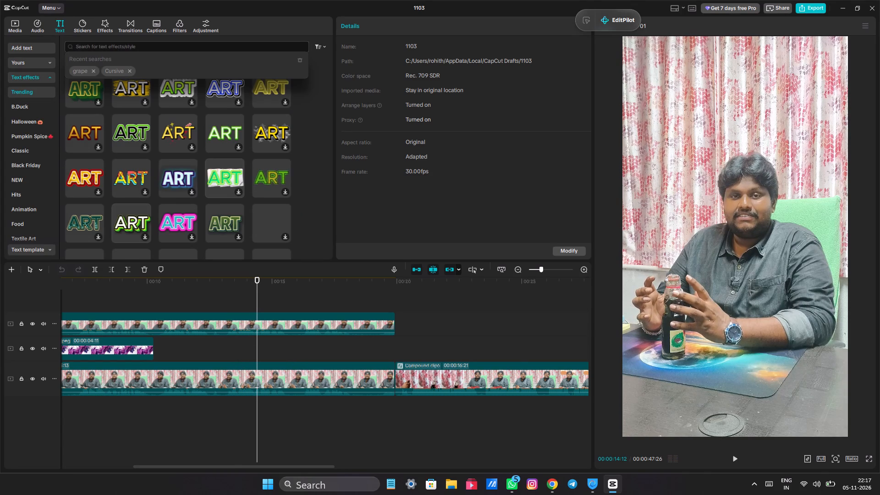
pyautogui.click(80, 68)
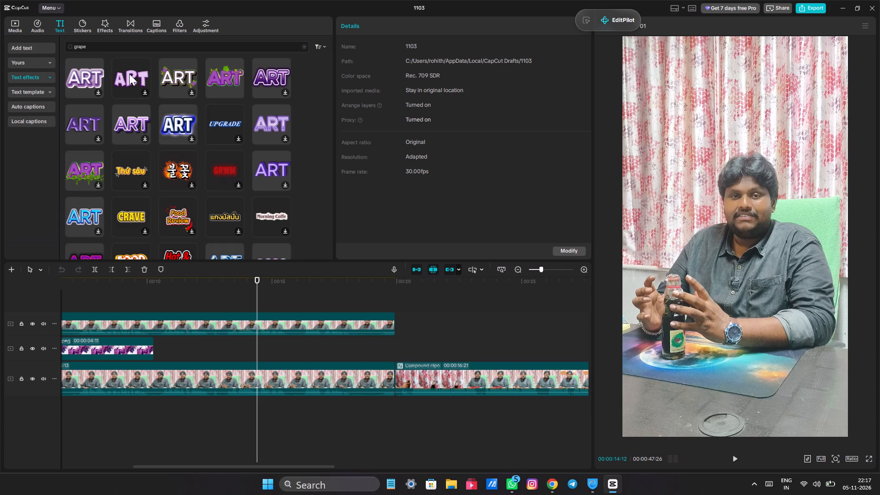
pyautogui.moveTo(218, 76); pyautogui.dragTo(257, 350)
# Replace the default text with two lines reading "YOU CAN FEEL" and "THE REAL GRAPE".
pyautogui.click(393, 74)
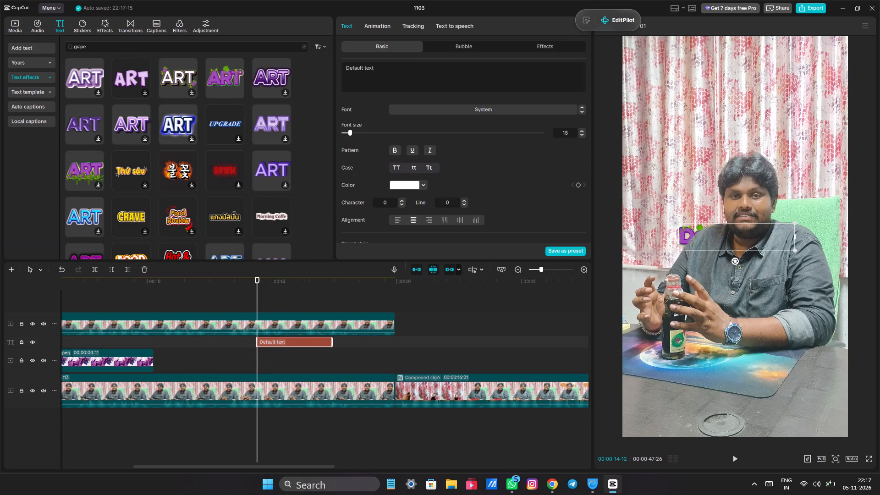
pyautogui.press('BackSpace')
pyautogui.press('BackSpace')
pyautogui.press('BackSpace')
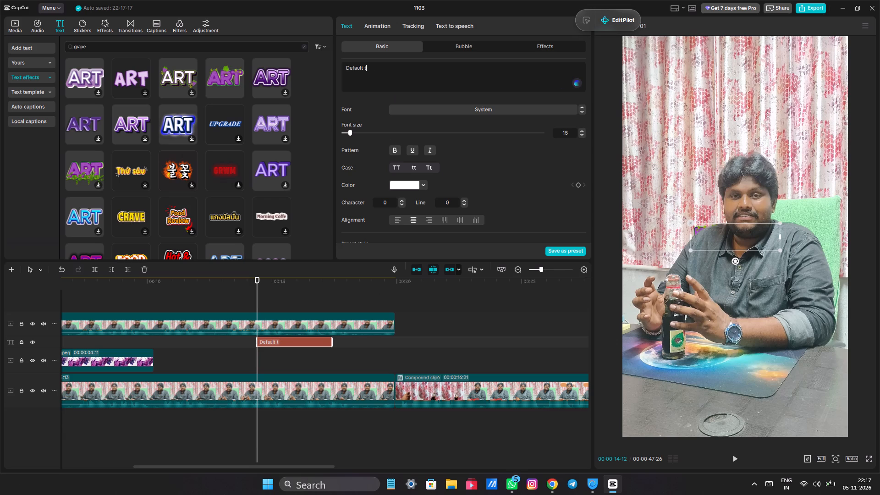
pyautogui.press('BackSpace')
pyautogui.press('BackSpace')
pyautogui.press('BackSpace')
pyautogui.press('BackSpace')
pyautogui.press('BackSpace')
pyautogui.press('BackSpace')
pyautogui.press('BackSpace')
pyautogui.press('BackSpace')
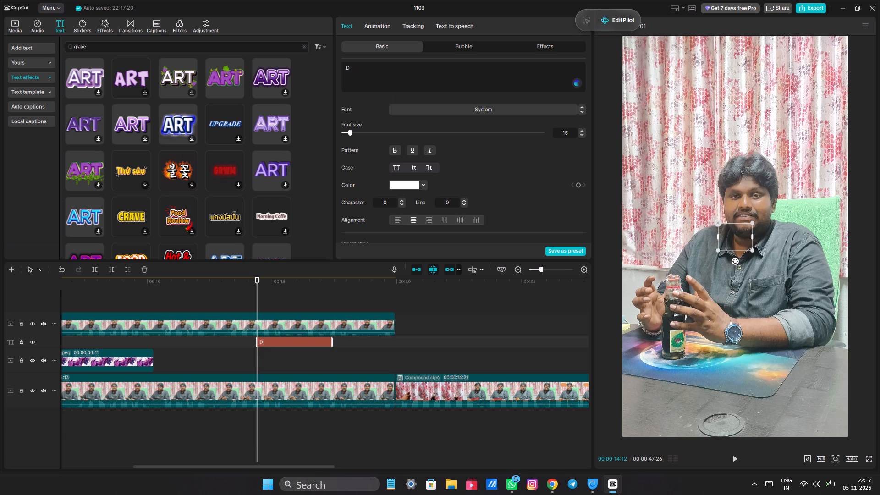
pyautogui.press('BackSpace')
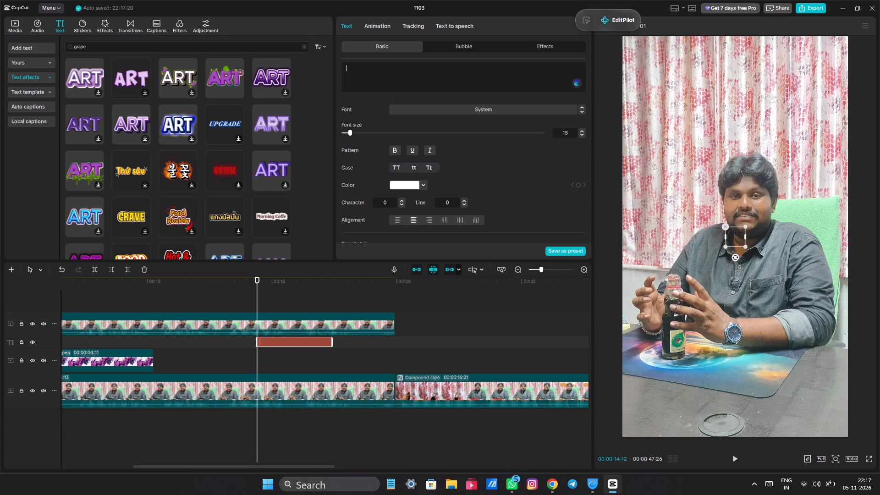
pyautogui.write('YOU C')
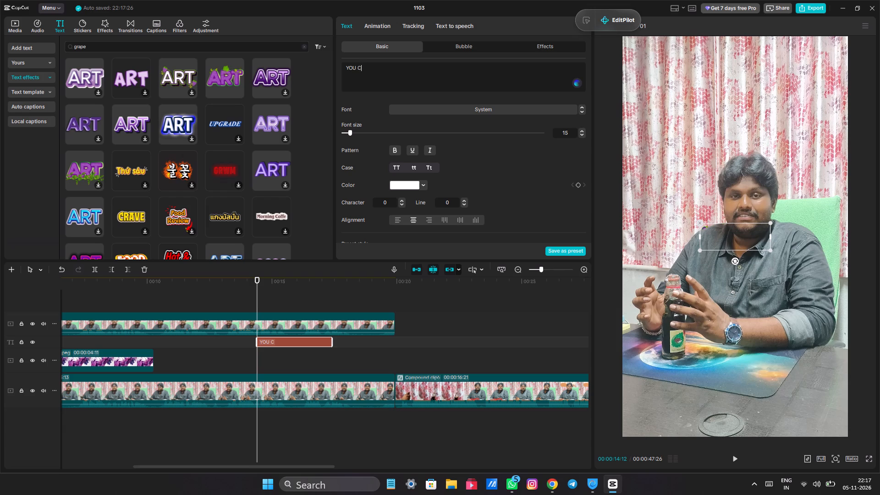
pyautogui.write('AN')
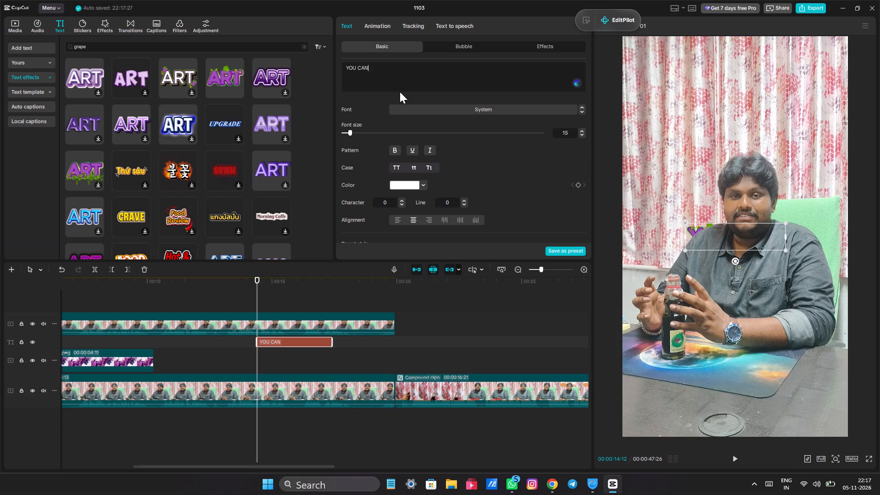
pyautogui.press('Return')
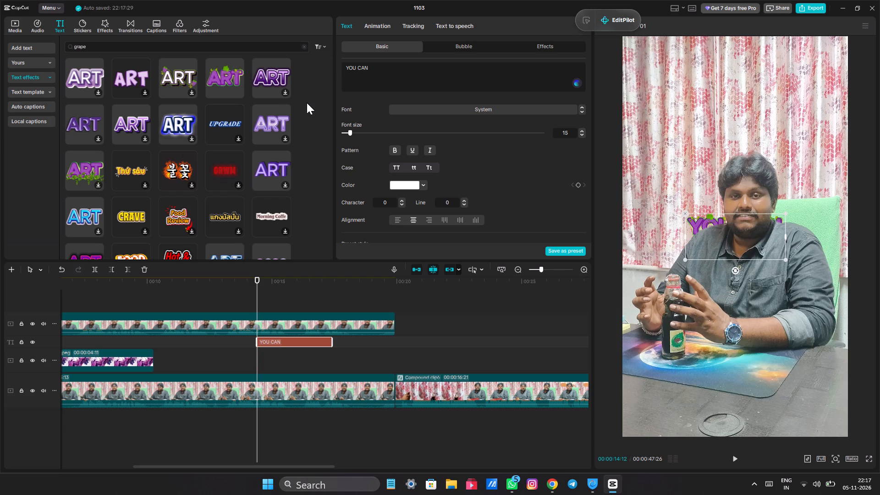
pyautogui.press('BackSpace')
pyautogui.press('space')
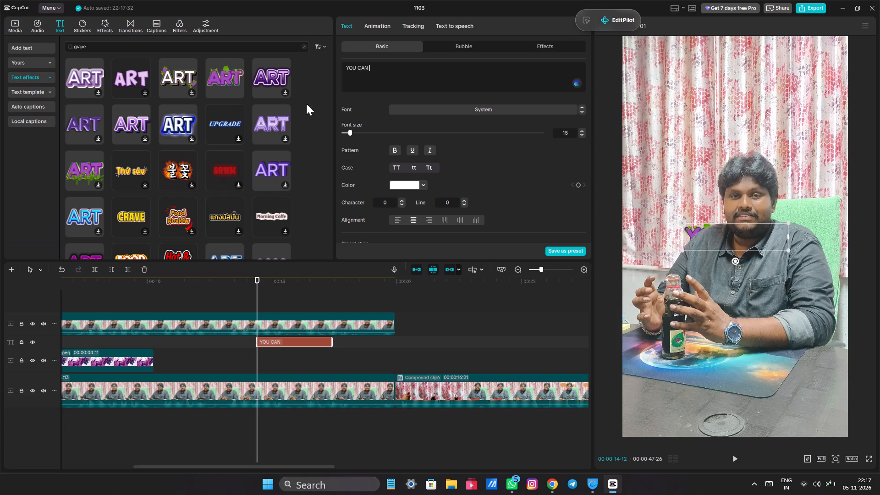
pyautogui.write('FEE')
pyautogui.press('l')
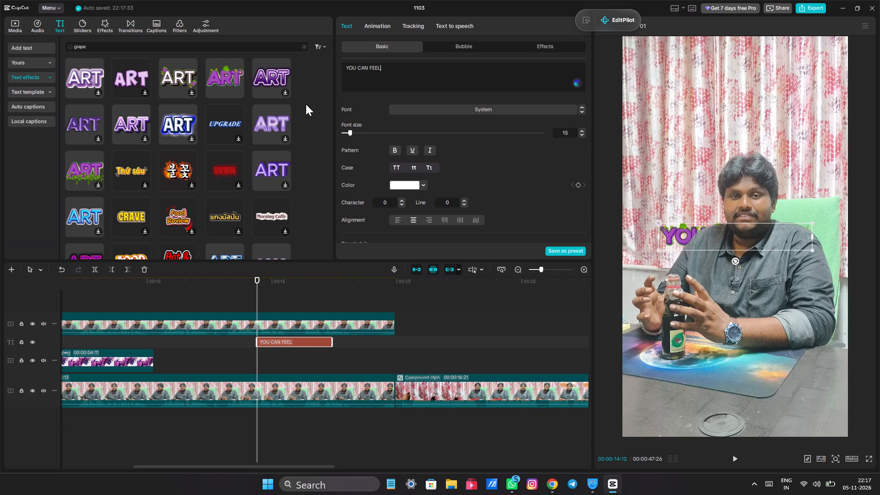
pyautogui.press('Return')
pyautogui.write('THE REAL')
pyautogui.press('space')
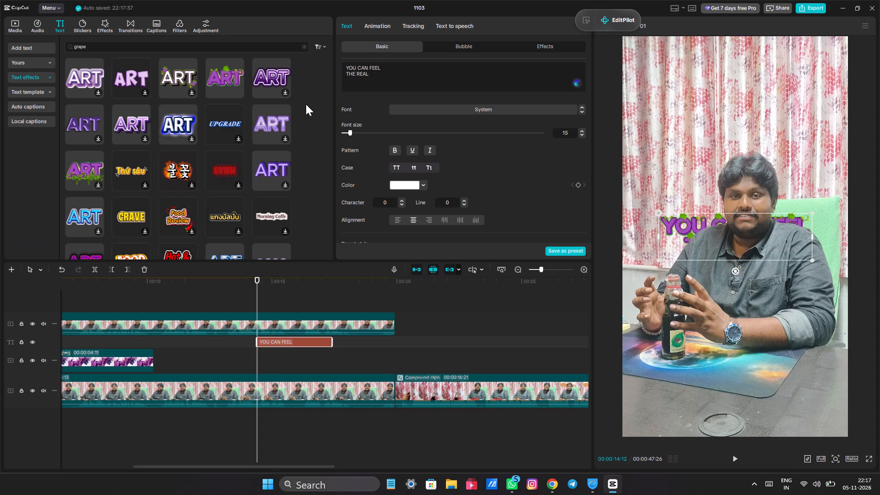
pyautogui.write('GRAPE')
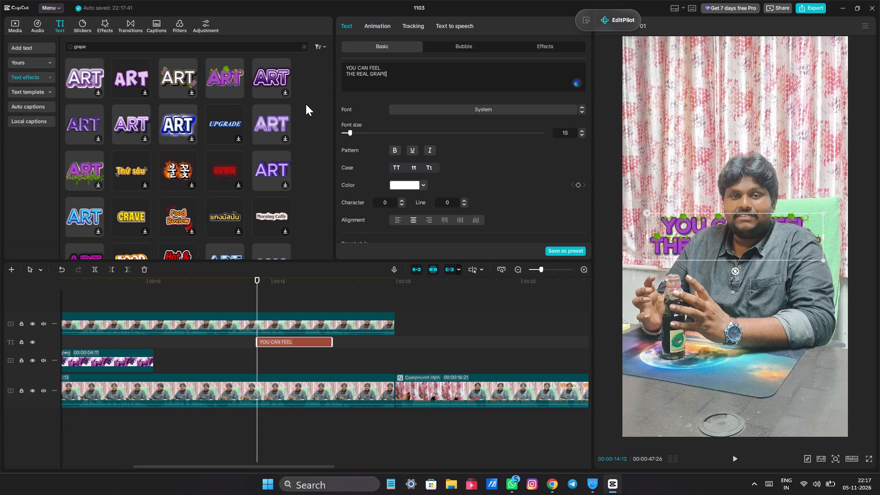
# Move the title up onto the curtain area above the man's head, centred horizontally in the frame.
pyautogui.moveTo(682, 230); pyautogui.dragTo(676, 109)
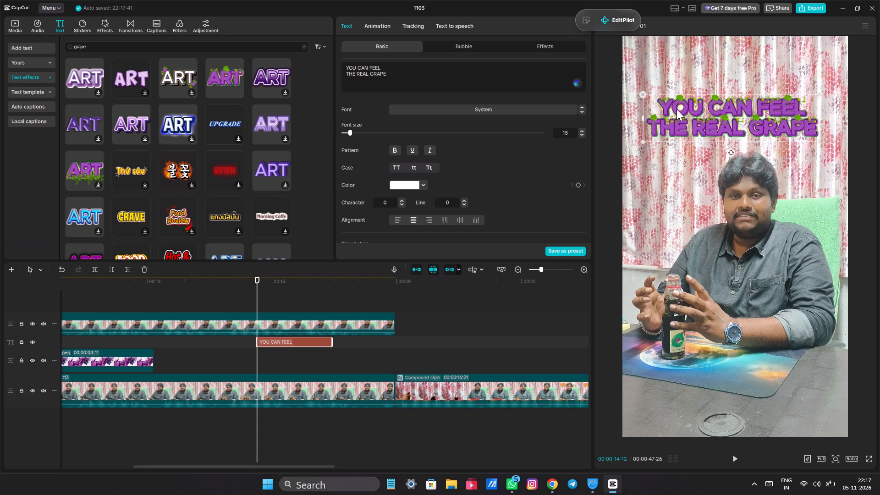
pyautogui.moveTo(676, 109); pyautogui.dragTo(682, 104)
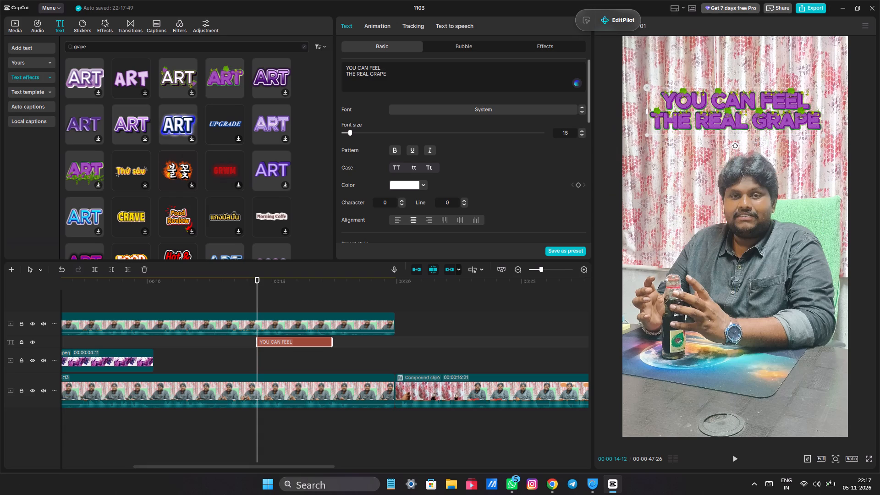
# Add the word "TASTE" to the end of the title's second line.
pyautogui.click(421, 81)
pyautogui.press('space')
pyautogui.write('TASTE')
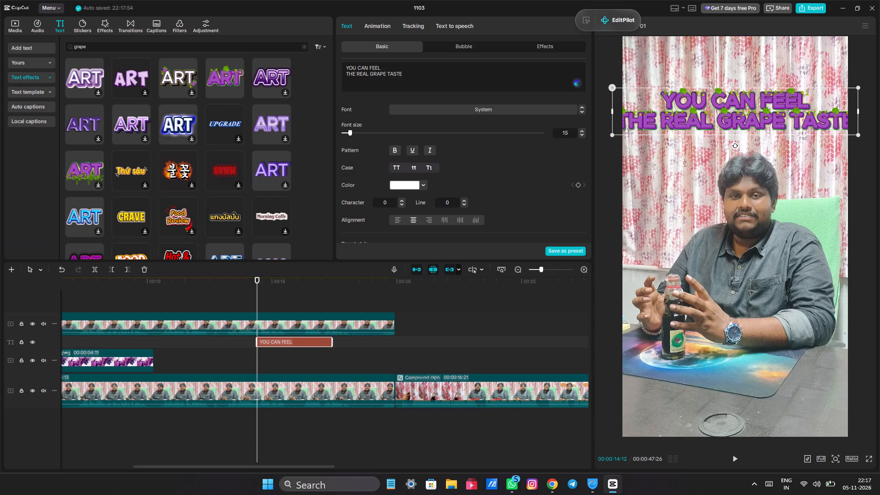
# Delete the word "THE" from the start of the title's second line.
pyautogui.moveTo(357, 75); pyautogui.dragTo(346, 75)
pyautogui.moveTo(346, 75); pyautogui.dragTo(345, 75)
pyautogui.press('BackSpace')
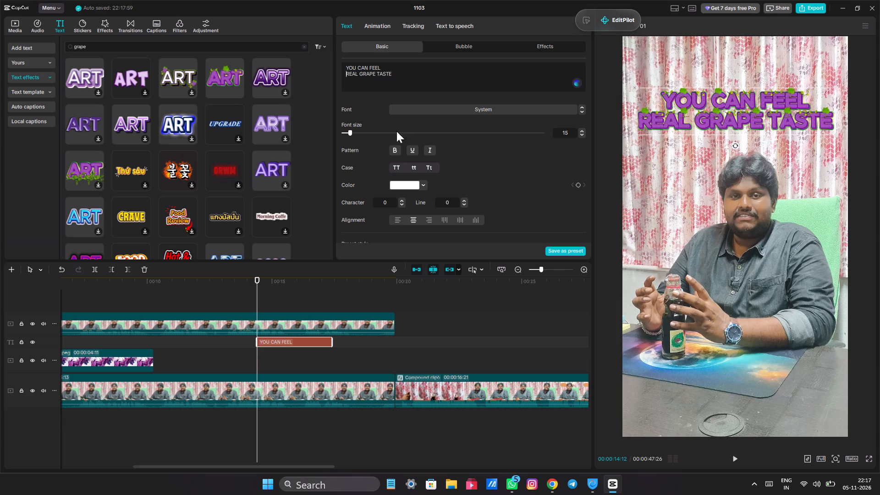
# Replace the last word of the title with "ESSENCE", making the second line "REAL GRAPE ESSENCE".
pyautogui.click(398, 74)
pyautogui.press('BackSpace')
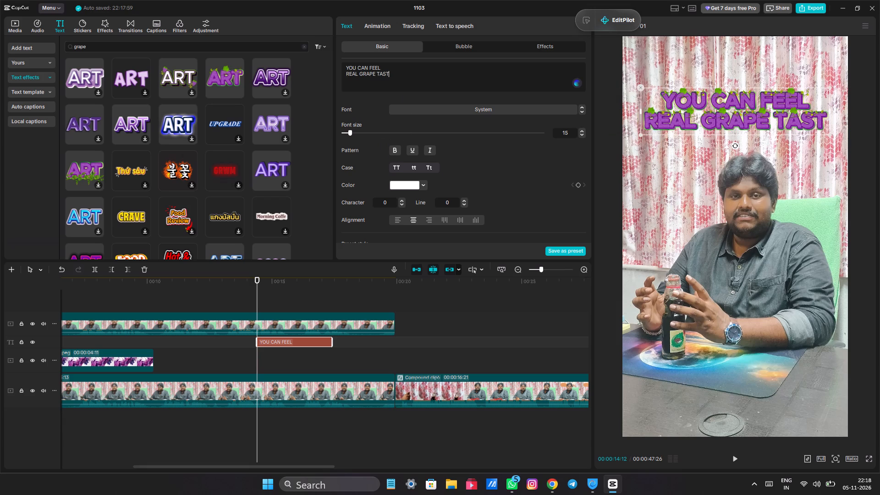
pyautogui.press('BackSpace')
pyautogui.press('BackSpace')
pyautogui.press('BackSpace')
pyautogui.press('BackSpace')
pyautogui.write('ASSEN')
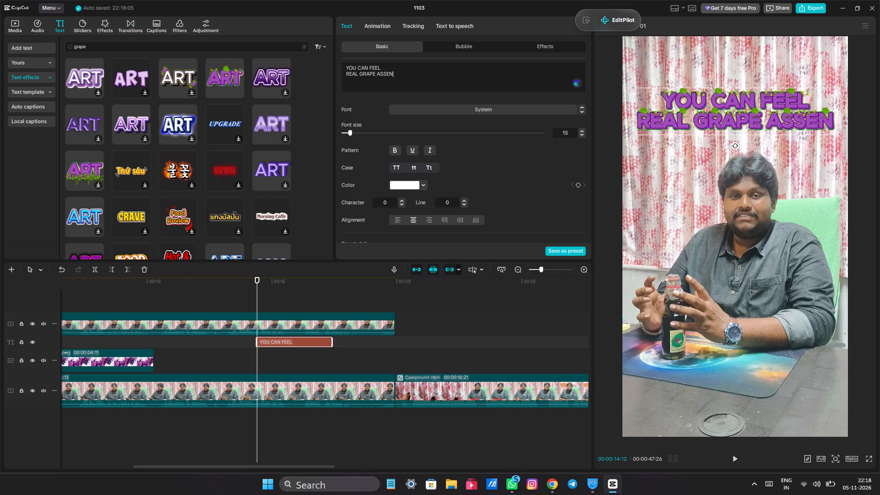
pyautogui.press('BackSpace')
pyautogui.press('BackSpace')
pyautogui.press('BackSpace')
pyautogui.press('BackSpace')
pyautogui.press('BackSpace')
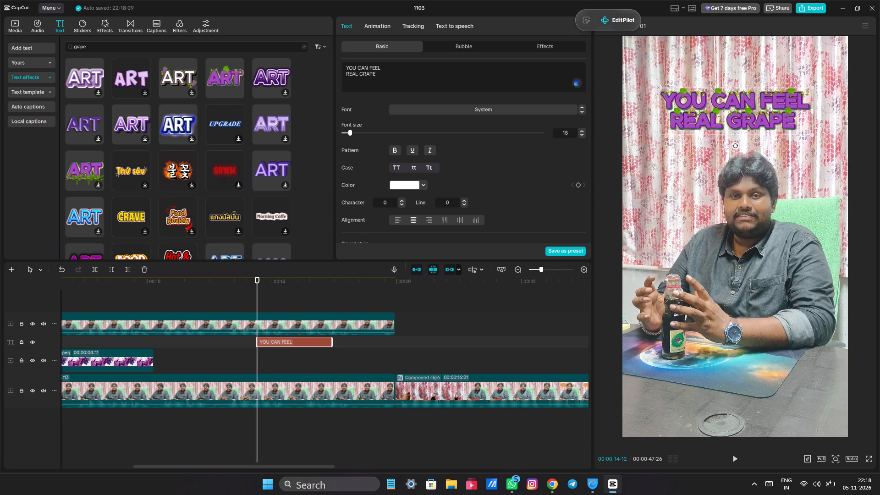
pyautogui.write('ESSE')
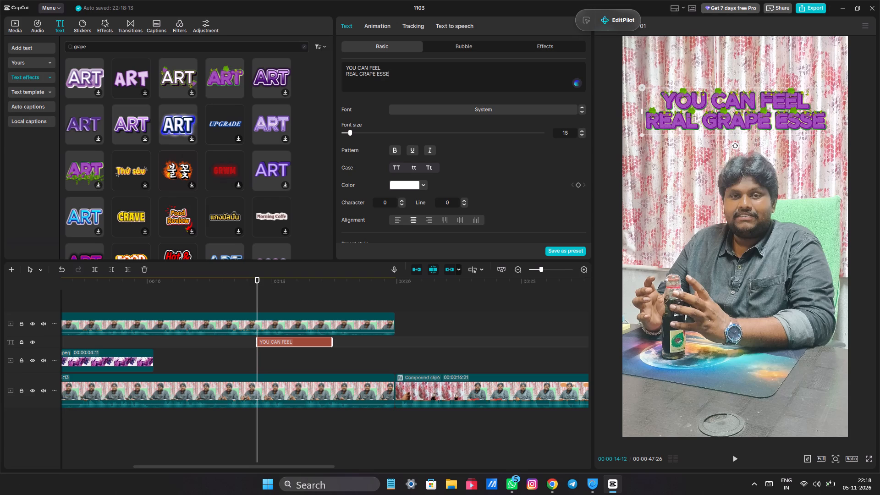
pyautogui.write('NCE')
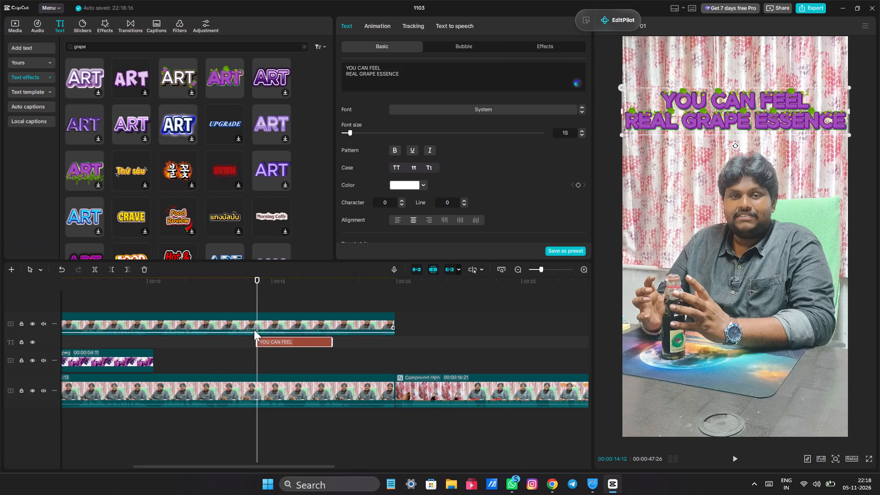
# Play back the section from about 00:00:13 leading up to the title to check when it should appear.
pyautogui.moveTo(254, 310); pyautogui.dragTo(252, 306)
pyautogui.click(249, 302)
pyautogui.click(245, 300)
pyautogui.moveTo(245, 300); pyautogui.dragTo(225, 296)
pyautogui.press('space')
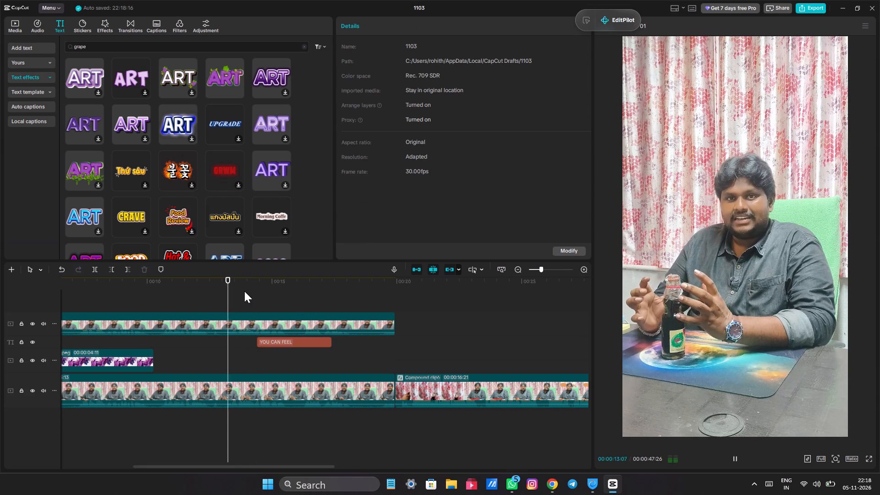
pyautogui.press('space')
# Move the "YOU CAN FEEL" title clip slightly earlier on its track, starting at about the 14-second mark.
pyautogui.moveTo(270, 340); pyautogui.dragTo(259, 342)
# Play back the section from about 00:00:13 through the title's appearance to check its timing.
pyautogui.click(237, 299)
pyautogui.press('space')
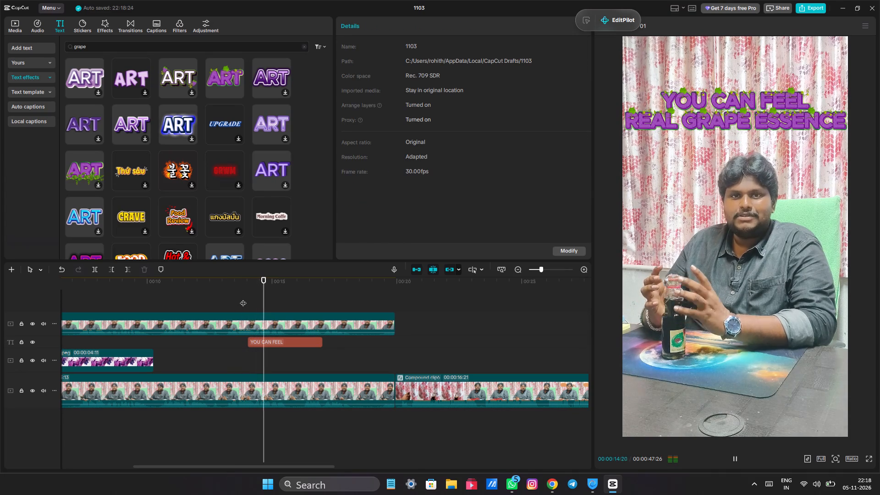
pyautogui.click(287, 296)
# Apply the violet "Violet…agic-I" entrance animation to the "YOU CAN FEEL REAL GRAPE ESSENCE" title.
pyautogui.click(287, 337)
pyautogui.click(291, 341)
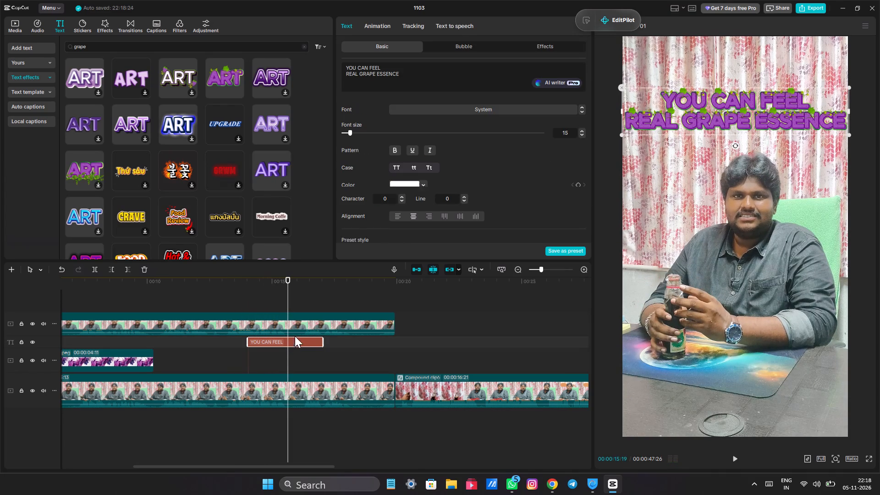
pyautogui.click(383, 22)
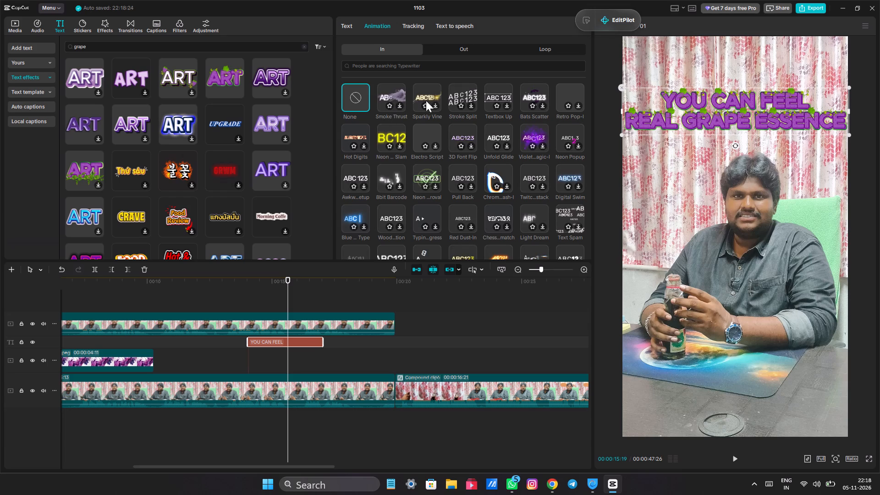
pyautogui.click(532, 135)
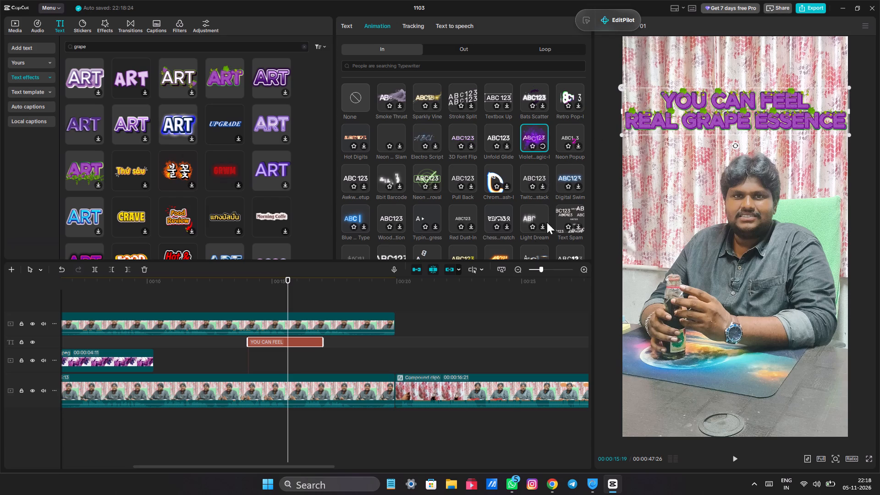
pyautogui.click(530, 128)
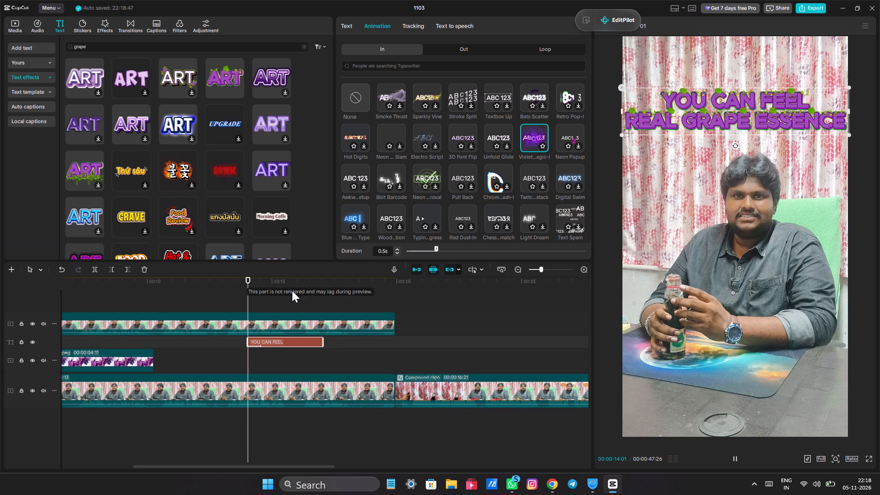
pyautogui.press('space')
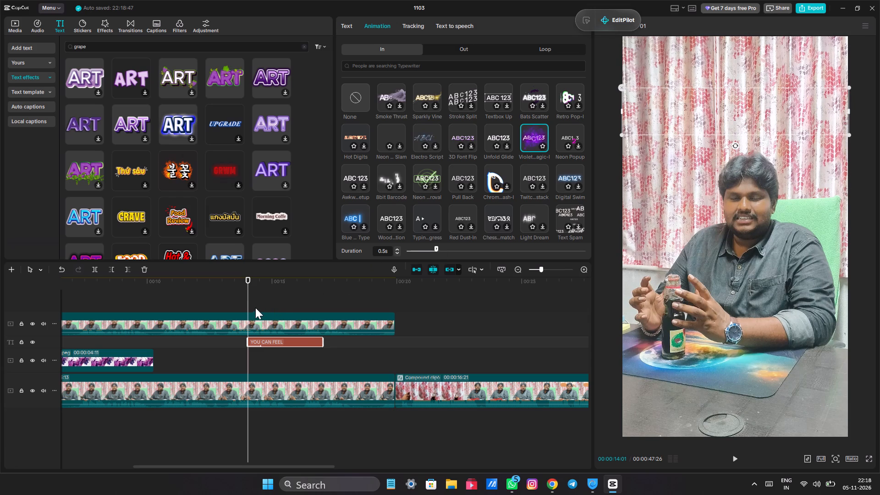
# Play back the title's opening from just before the 14-second mark to check the entrance animation.
pyautogui.click(240, 302)
pyautogui.press('space')
pyautogui.press('space')
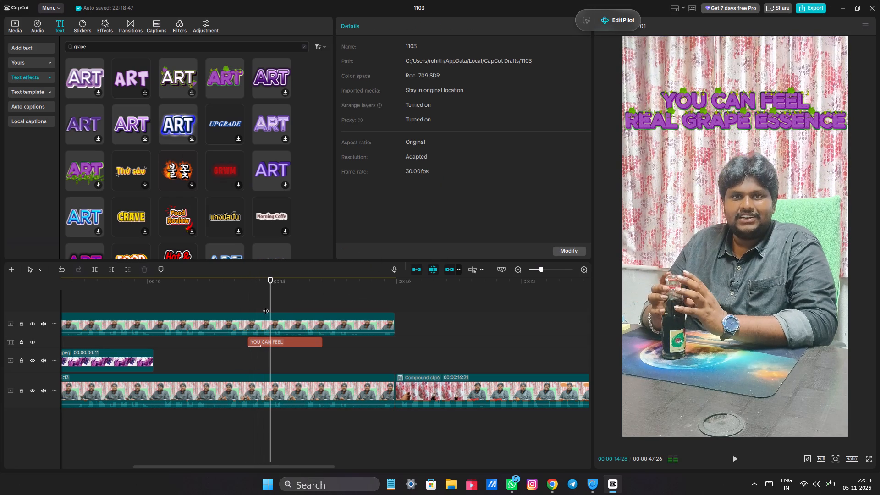
# Set the duration of the title's entrance animation to 1.0 s.
pyautogui.click(281, 344)
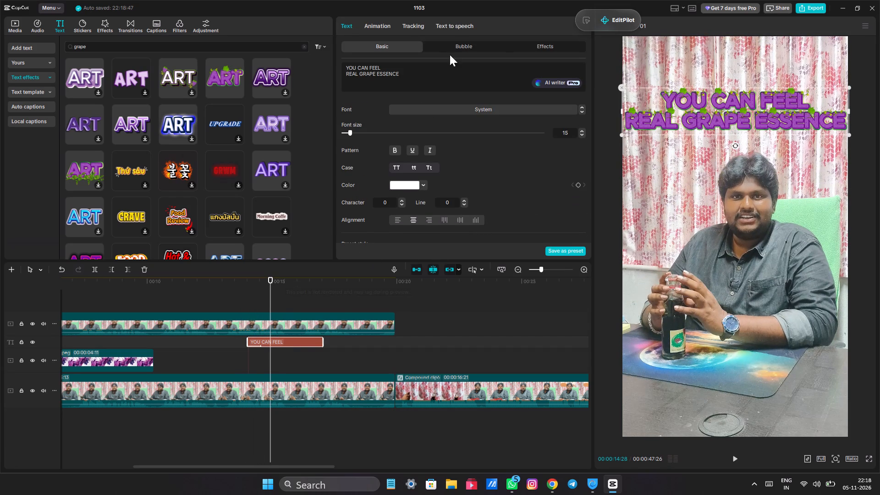
pyautogui.click(372, 32)
pyautogui.moveTo(442, 252); pyautogui.dragTo(448, 253)
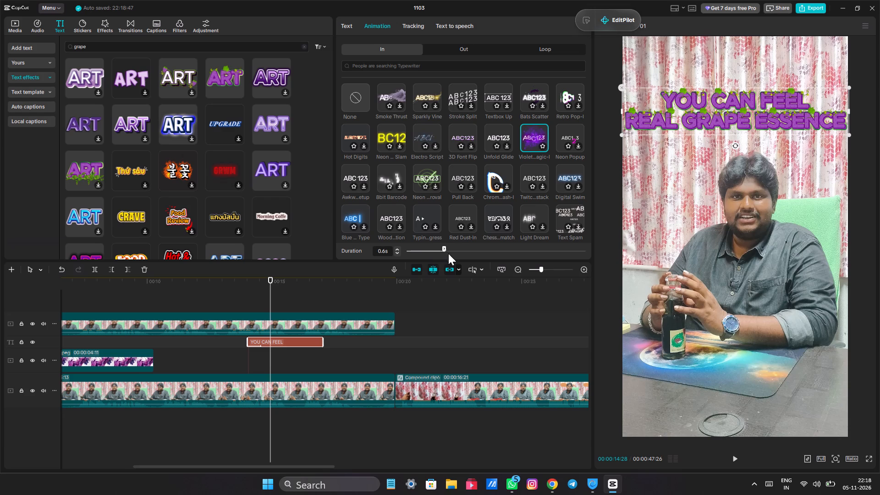
pyautogui.moveTo(448, 253); pyautogui.dragTo(492, 251)
pyautogui.moveTo(492, 251); pyautogui.dragTo(493, 251)
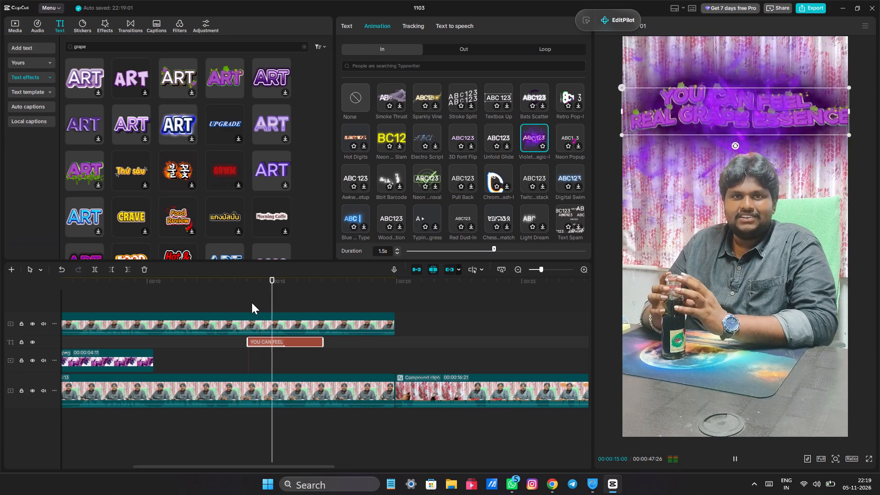
pyautogui.moveTo(470, 250); pyautogui.dragTo(470, 250)
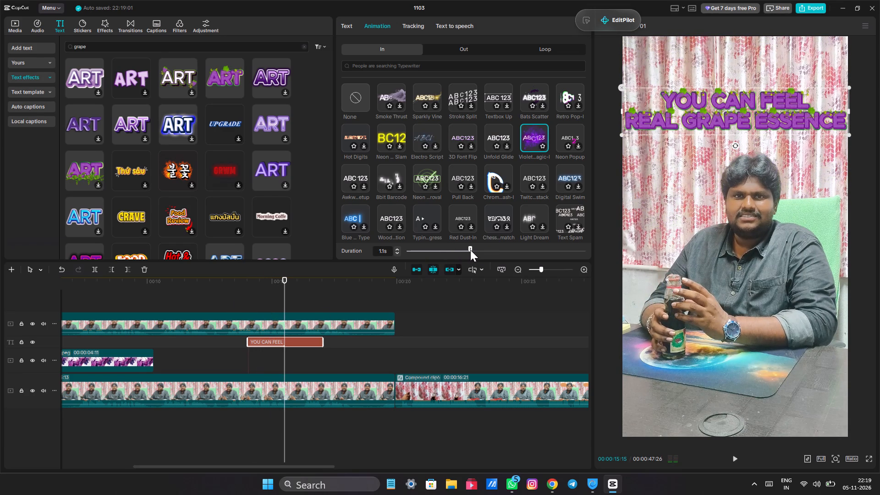
pyautogui.moveTo(470, 250); pyautogui.dragTo(465, 256)
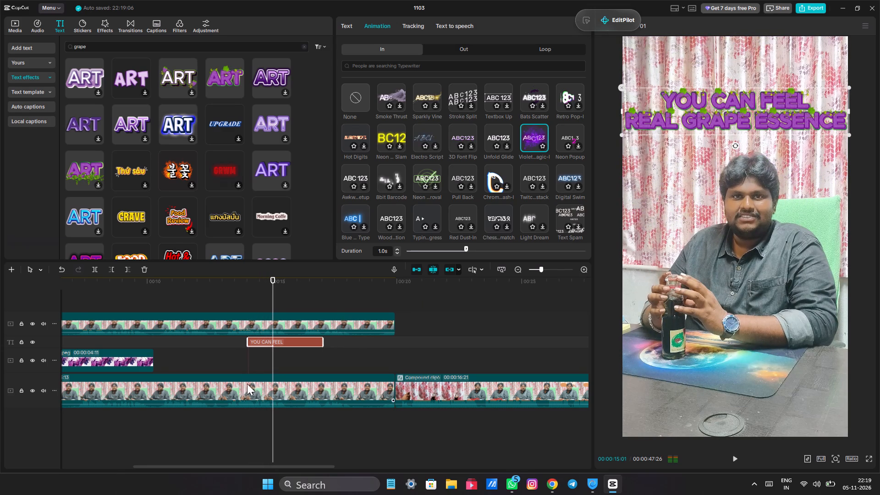
# Play back from the title's start to about 00:00:18 to find where the talking clip should end.
pyautogui.keyDown('ctrl'); pyautogui.scroll(-4, 232, 377); pyautogui.keyUp('ctrl')
pyautogui.click(231, 362)
pyautogui.moveTo(231, 362); pyautogui.dragTo(253, 368)
pyautogui.press('space')
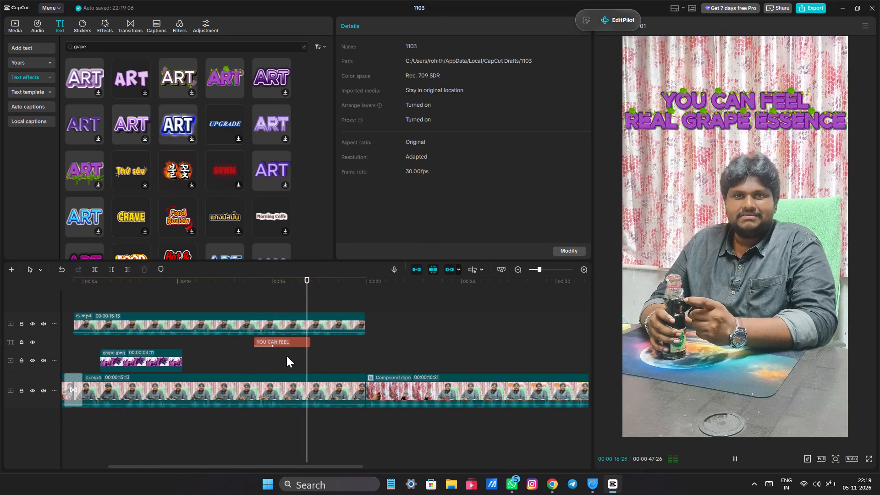
pyautogui.doubleClick(322, 351)
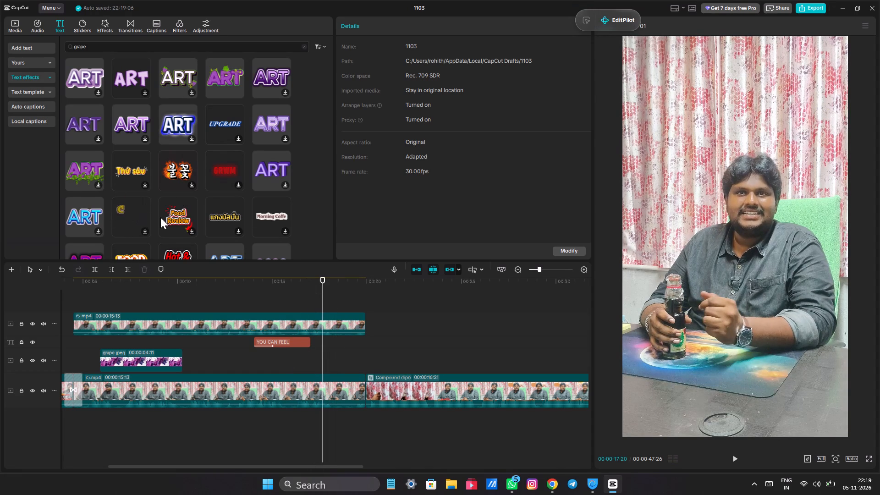
pyautogui.press('space')
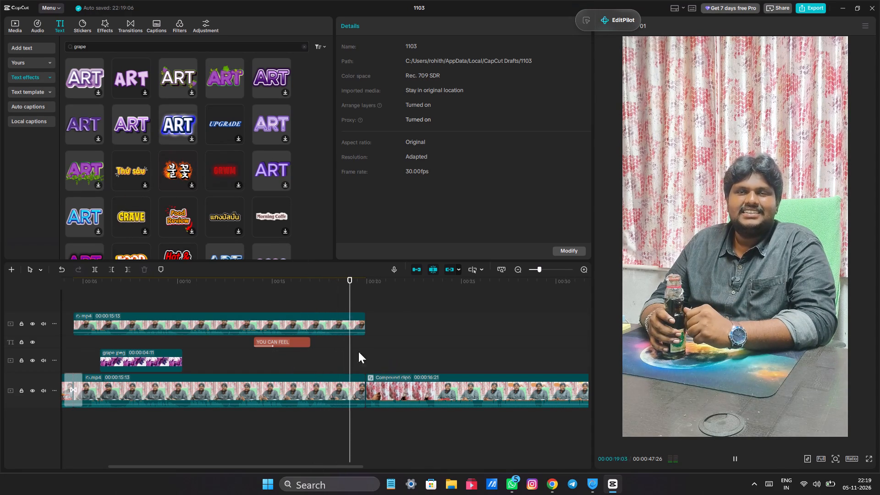
pyautogui.click(337, 345)
pyautogui.moveTo(337, 345); pyautogui.dragTo(323, 346)
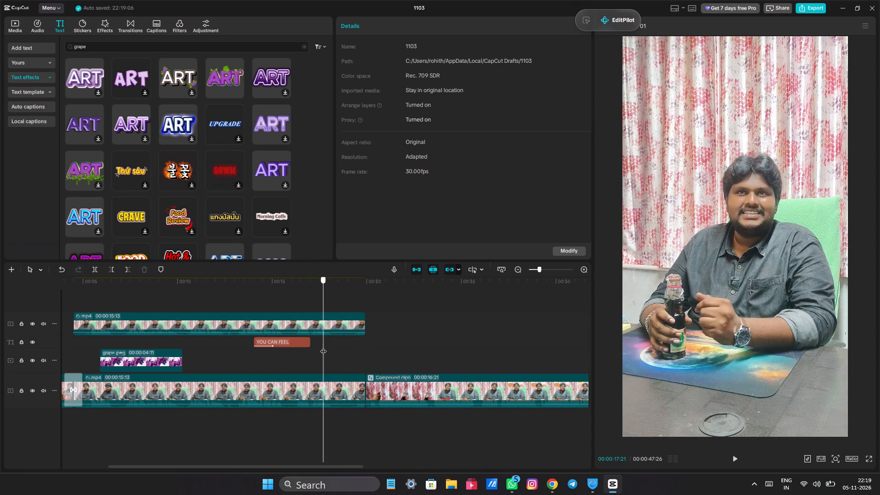
pyautogui.moveTo(323, 346); pyautogui.dragTo(312, 351)
pyautogui.press('space')
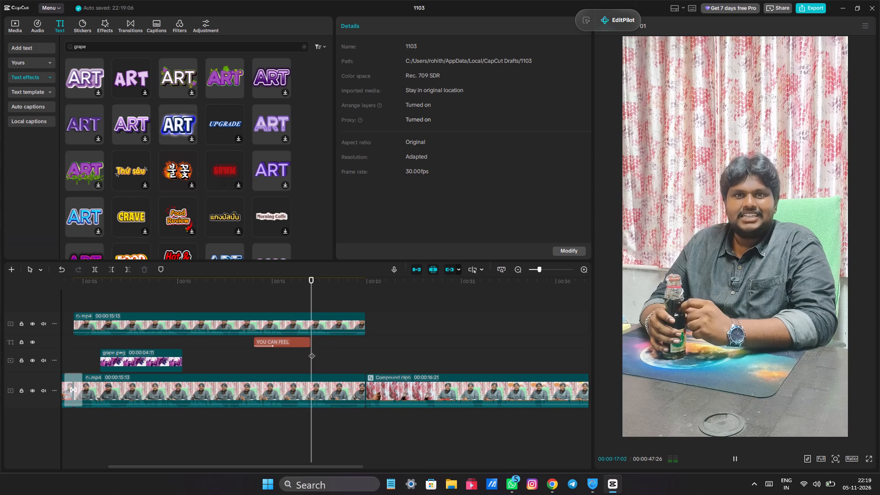
pyautogui.press('space')
pyautogui.press('space')
pyautogui.press('space')
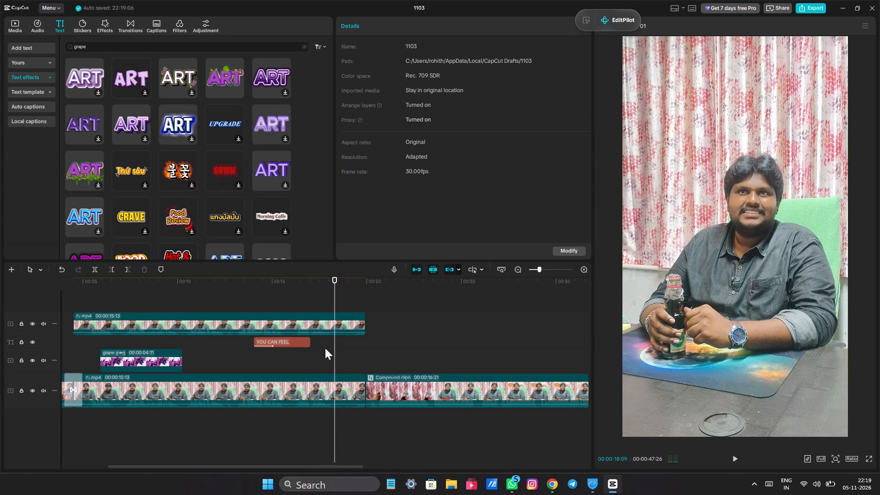
# Trim the end of the upper-track mp4 clip to about 00:00:18:09, making it 00:00:13:24 long.
pyautogui.click(338, 322)
pyautogui.moveTo(364, 321); pyautogui.dragTo(346, 323)
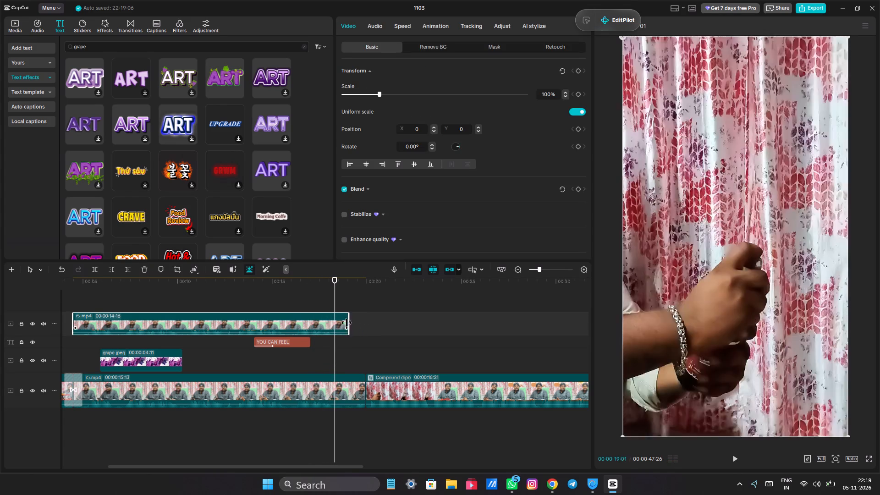
pyautogui.moveTo(346, 323); pyautogui.dragTo(335, 323)
# Trim the end of the main-track mp4 clip to the same 00:00:18:09 point, matching the 00:00:13:24 length of the clip above.
pyautogui.click(341, 381)
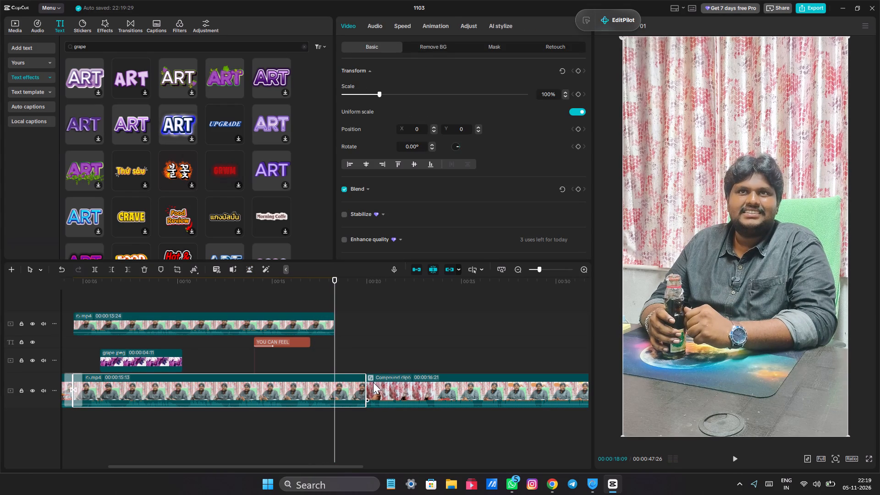
pyautogui.moveTo(368, 380); pyautogui.dragTo(342, 378)
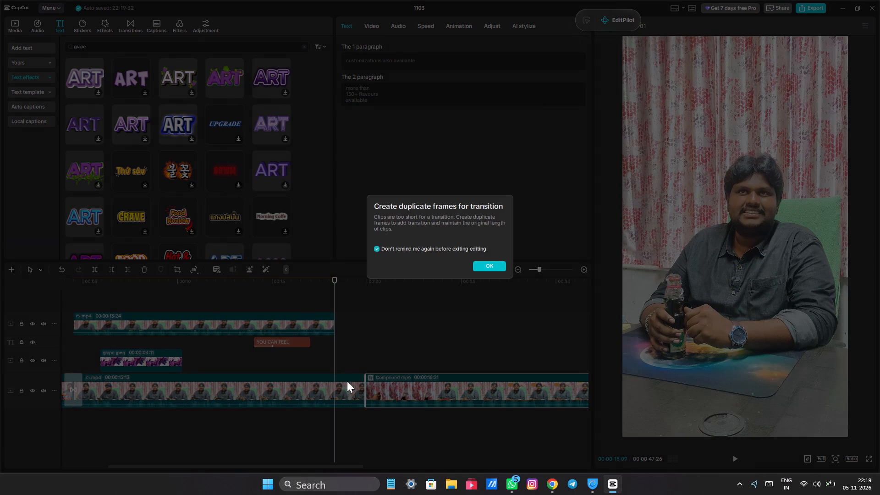
pyautogui.click(486, 273)
pyautogui.click(486, 266)
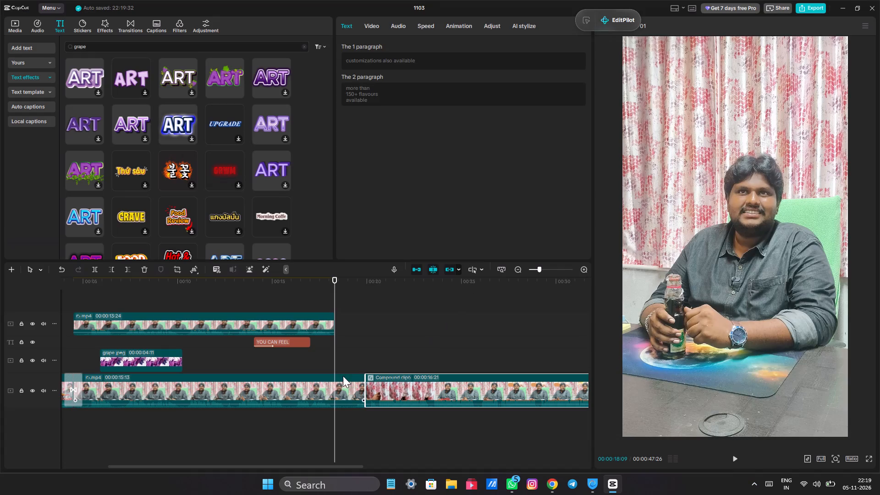
pyautogui.click(338, 381)
pyautogui.moveTo(364, 381); pyautogui.dragTo(338, 375)
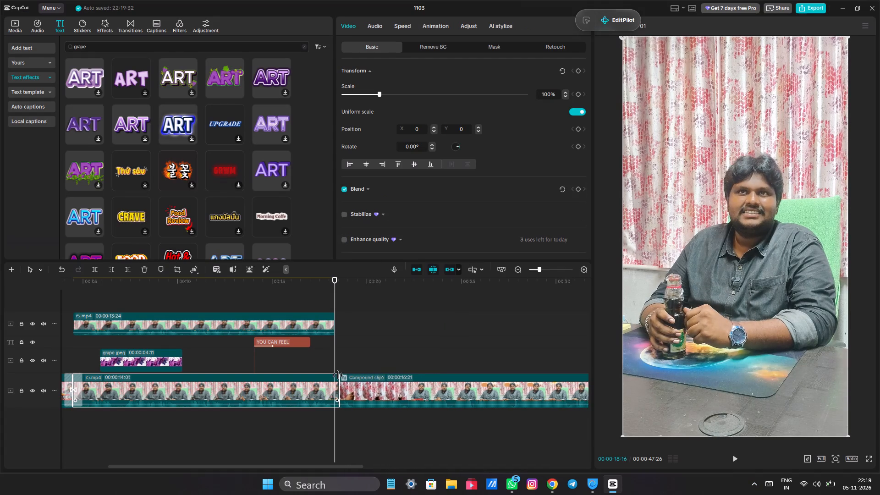
pyautogui.moveTo(338, 375); pyautogui.dragTo(335, 375)
# Play and scrub across the cut at about 00:00:18 to check the join between the trimmed clips and the following compound clip.
pyautogui.click(328, 354)
pyautogui.moveTo(328, 354); pyautogui.dragTo(322, 354)
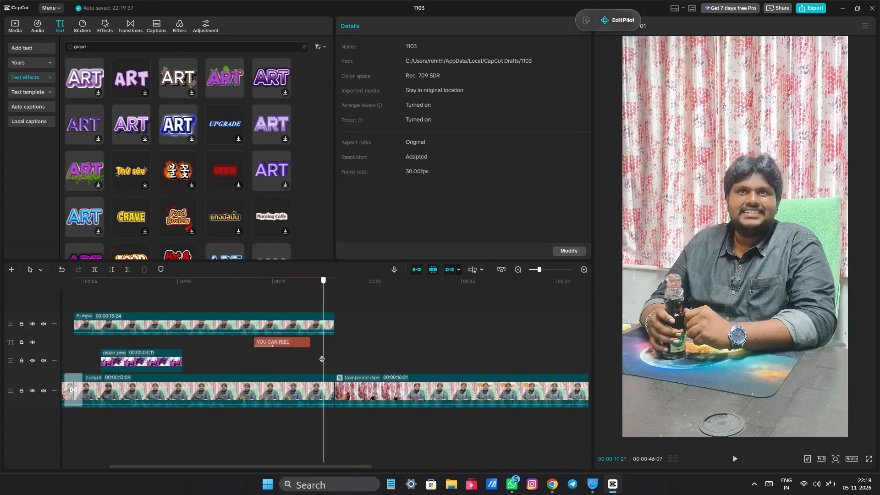
pyautogui.moveTo(322, 354); pyautogui.dragTo(320, 355)
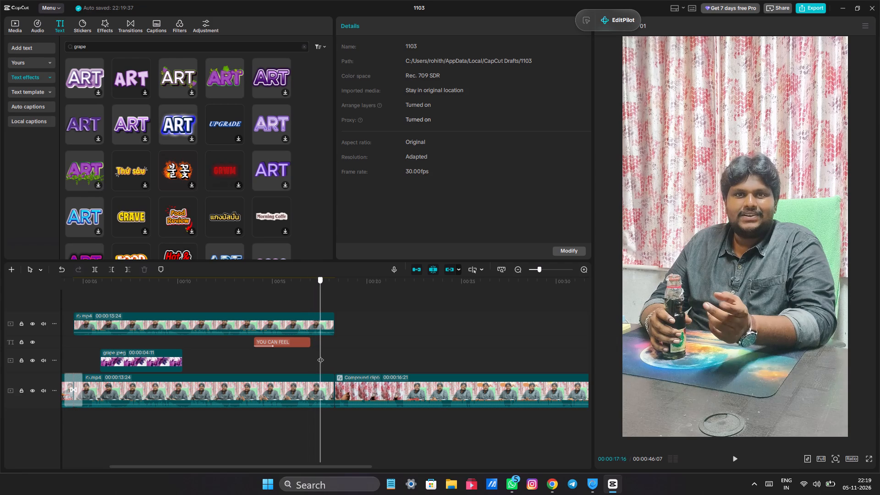
pyautogui.moveTo(320, 355); pyautogui.dragTo(337, 363)
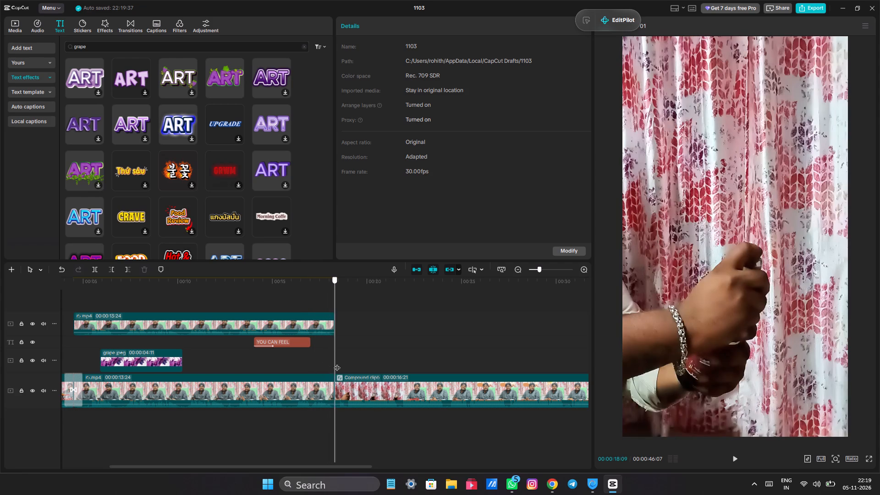
pyautogui.moveTo(337, 363); pyautogui.dragTo(339, 363)
pyautogui.press('space')
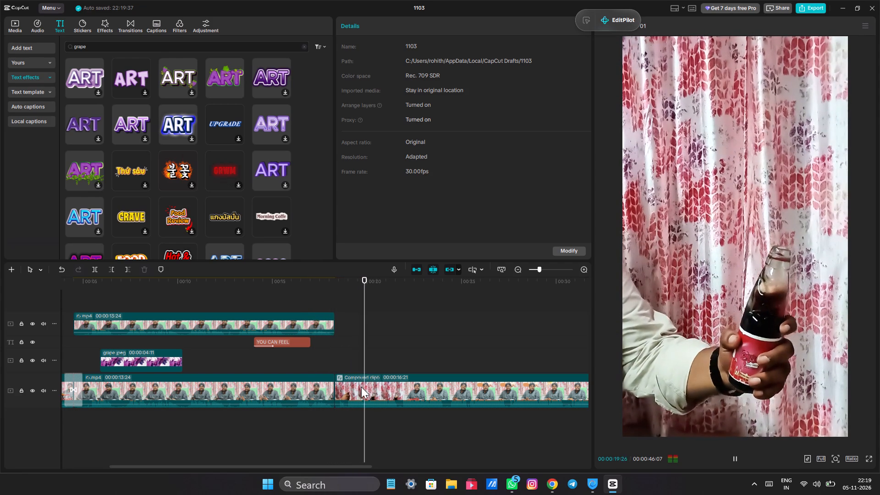
pyautogui.click(361, 387)
pyautogui.click(354, 348)
pyautogui.click(350, 358)
pyautogui.moveTo(349, 357); pyautogui.dragTo(337, 358)
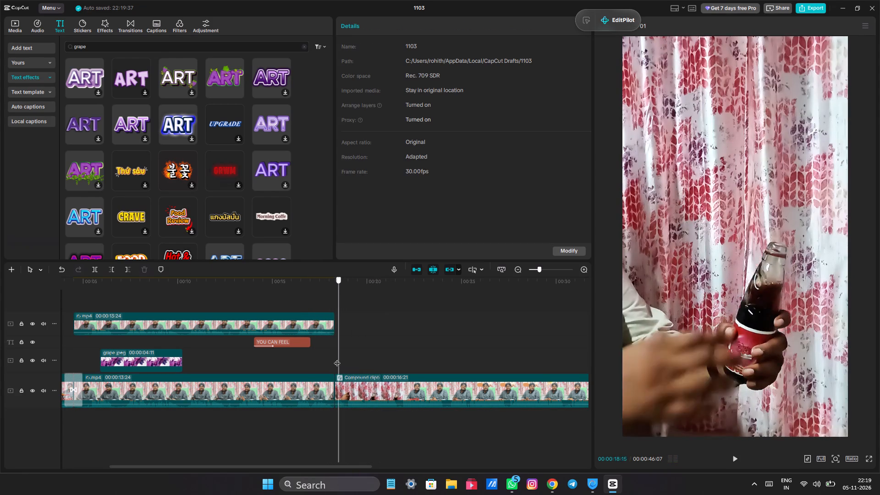
pyautogui.moveTo(337, 358); pyautogui.dragTo(376, 353)
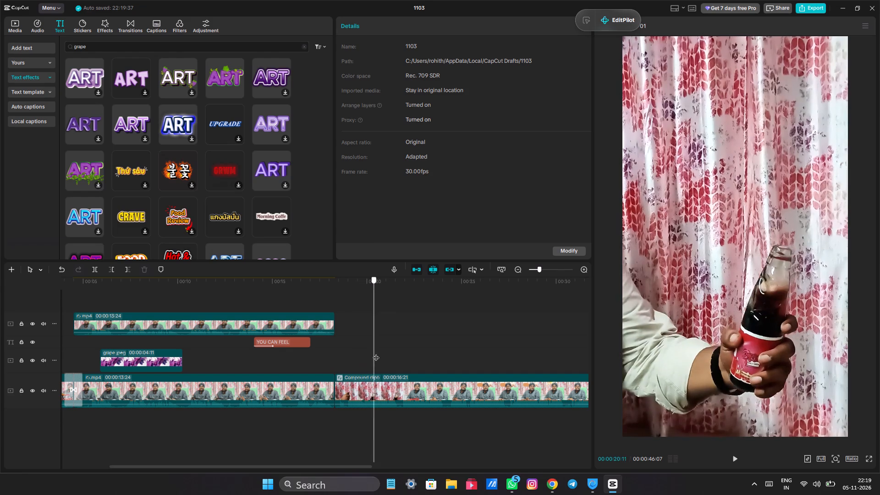
pyautogui.moveTo(376, 353); pyautogui.dragTo(348, 344)
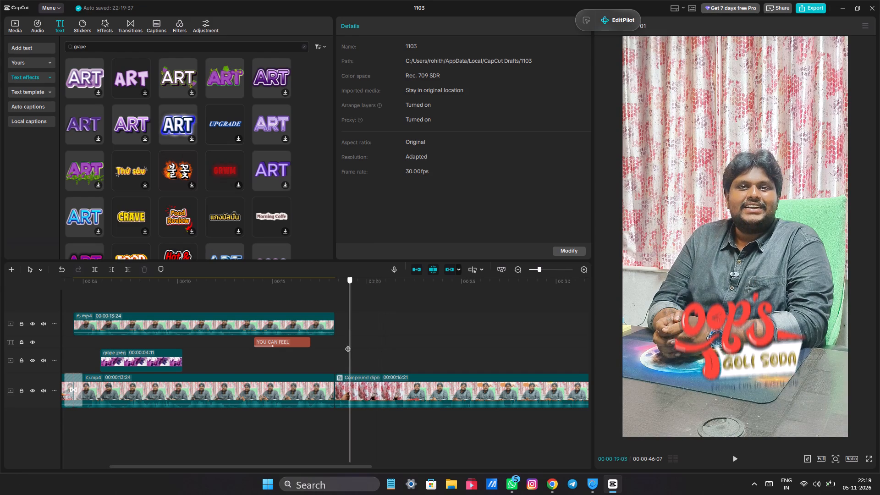
pyautogui.moveTo(348, 344); pyautogui.dragTo(335, 341)
# Combine both trimmed mp4 clips, the grape image and the "YOU CAN FEEL" title into one compound clip.
pyautogui.keyDown('ctrl'); pyautogui.scroll(-8, 323, 338); pyautogui.keyUp('ctrl')
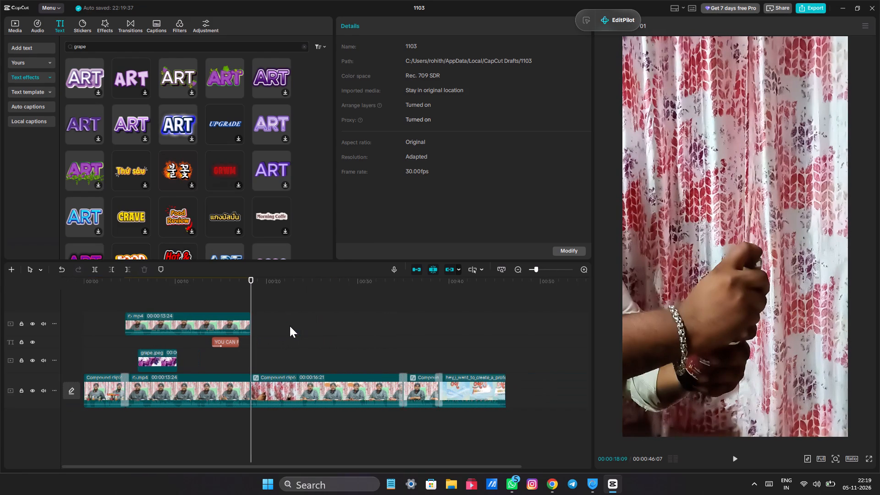
pyautogui.keyDown('ctrl'); pyautogui.scroll(-1, 289, 326); pyautogui.keyUp('ctrl')
pyautogui.moveTo(221, 416); pyautogui.dragTo(221, 416)
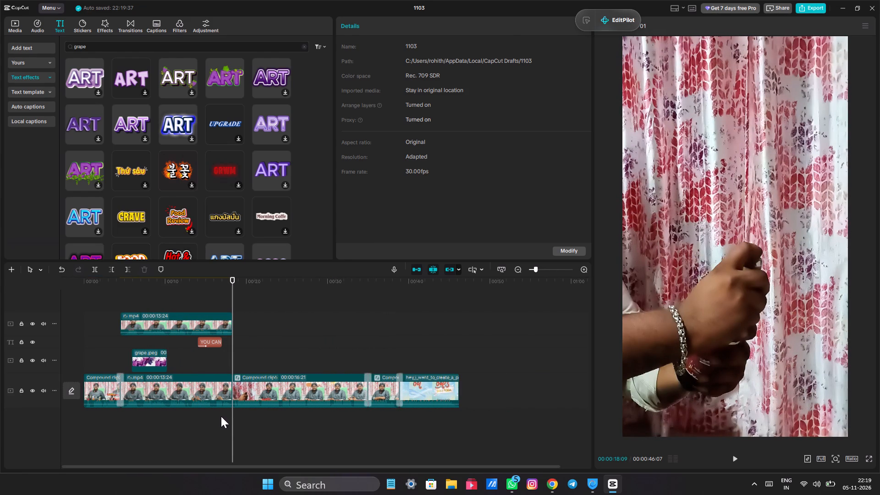
pyautogui.moveTo(221, 416); pyautogui.dragTo(153, 315)
pyautogui.rightClick(164, 327)
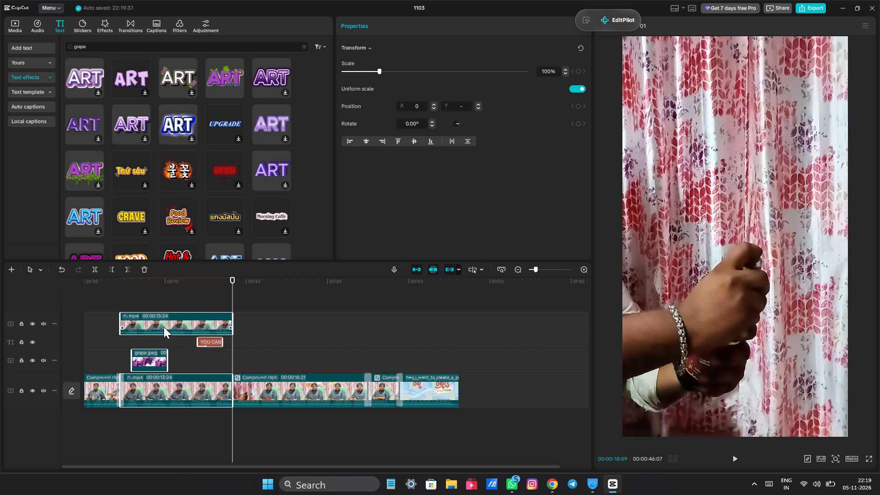
pyautogui.click(209, 356)
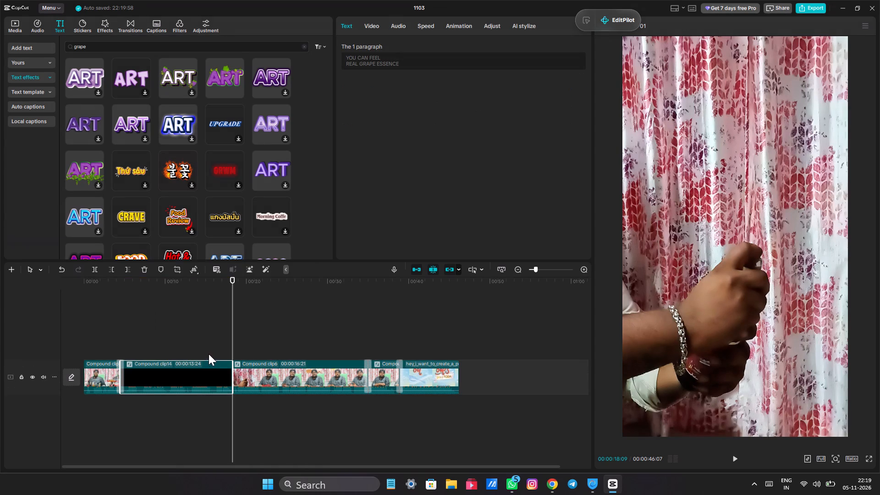
# Add the Heatwave Flash transition between Compound clip14 and Compound clip6 with a duration of 1.0 s.
pyautogui.keyDown('ctrl'); pyautogui.scroll(8, 154, 332); pyautogui.keyUp('ctrl')
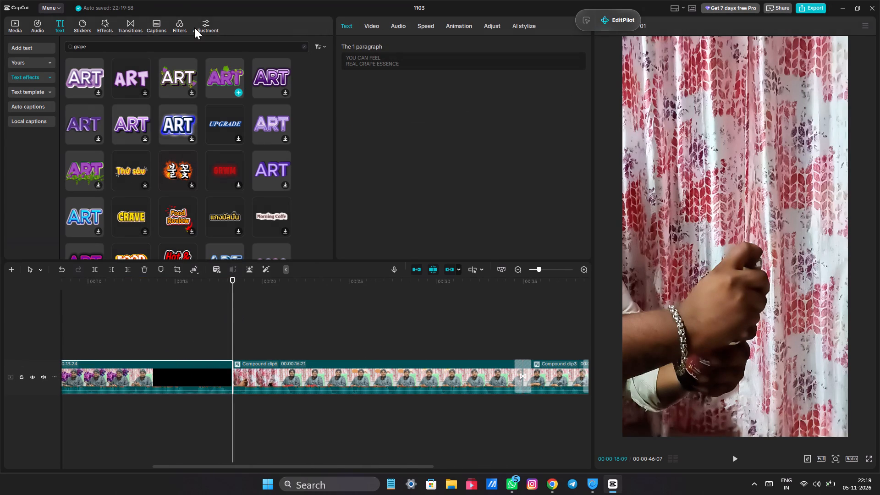
pyautogui.click(132, 23)
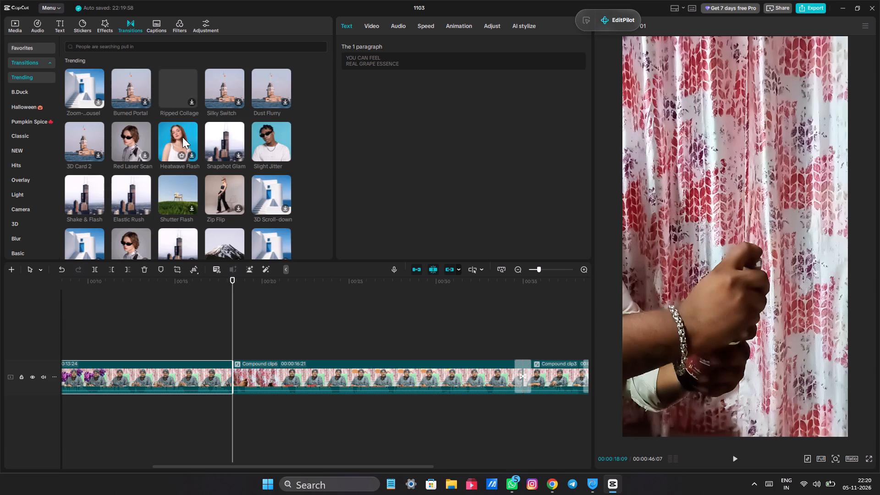
pyautogui.moveTo(172, 137); pyautogui.dragTo(228, 364)
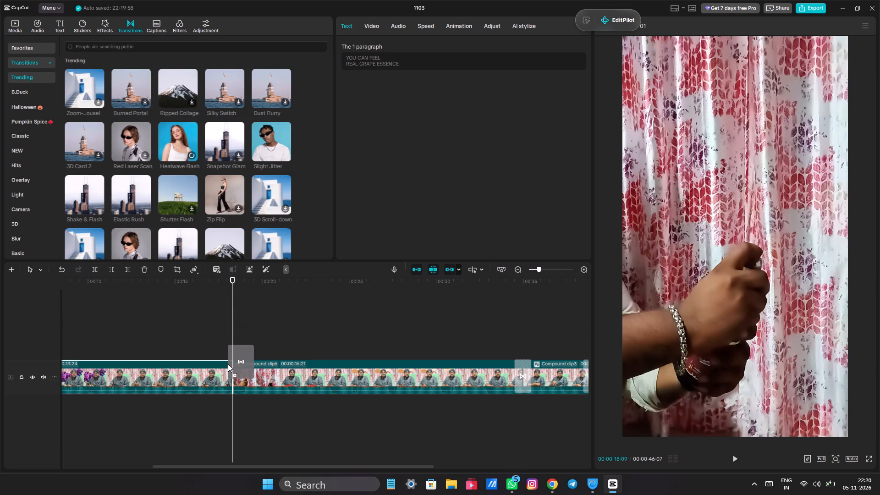
pyautogui.moveTo(228, 364); pyautogui.dragTo(228, 370)
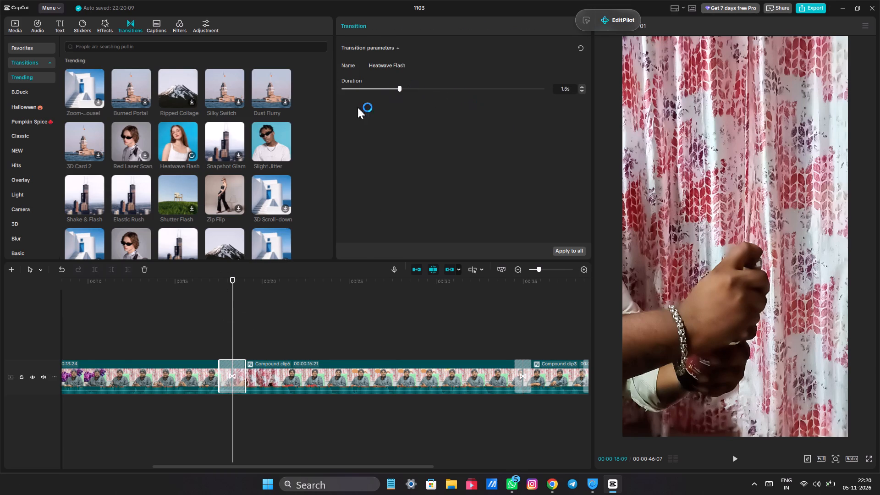
pyautogui.click(228, 285)
pyautogui.moveTo(223, 284); pyautogui.dragTo(221, 288)
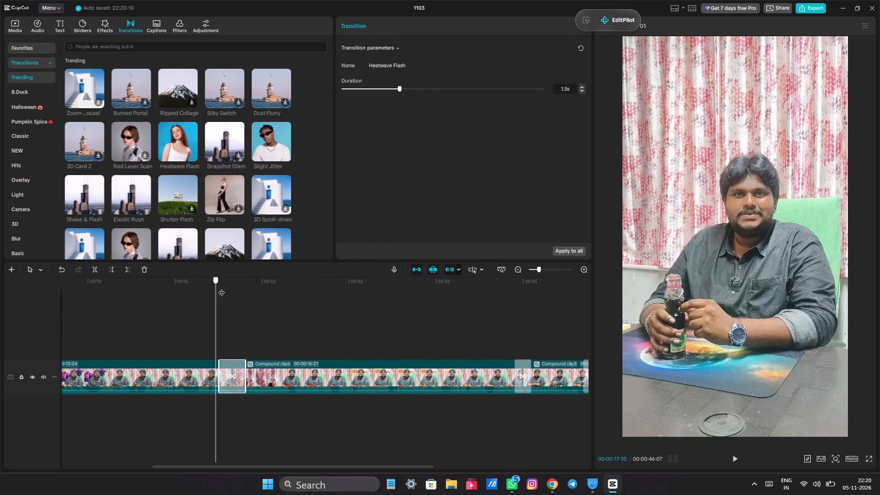
pyautogui.moveTo(221, 288); pyautogui.dragTo(213, 284)
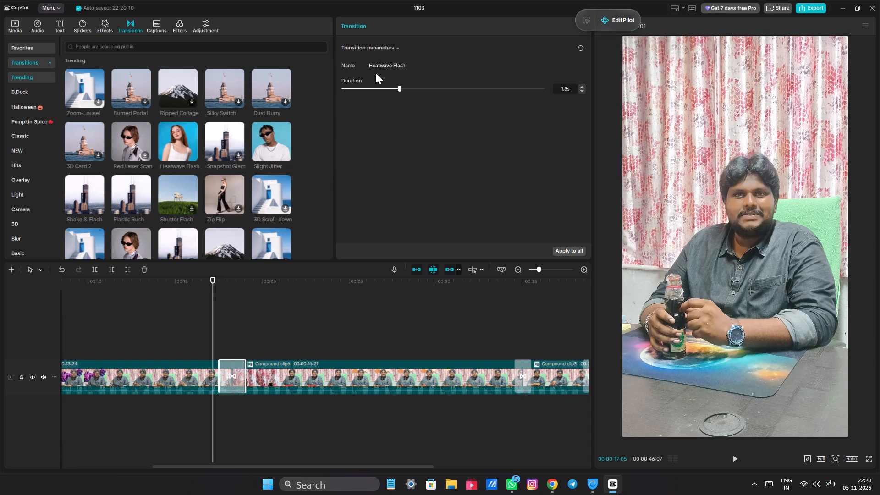
pyautogui.moveTo(389, 88); pyautogui.dragTo(379, 94)
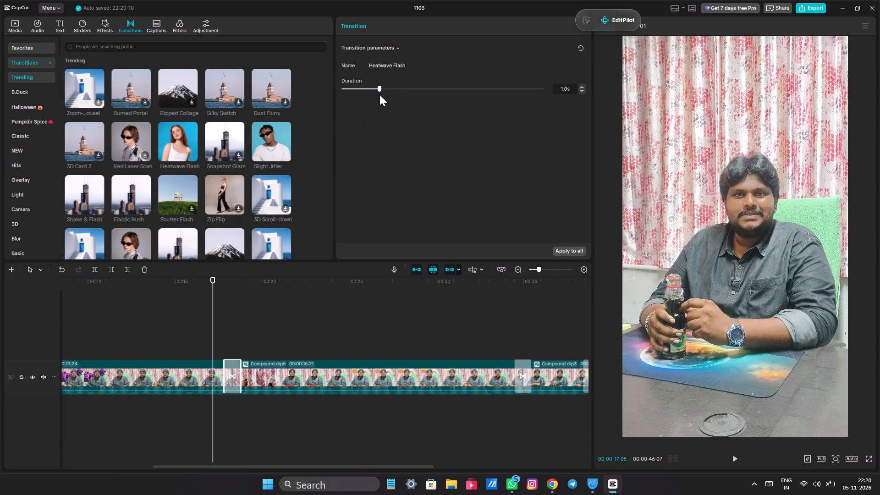
# Play from just before the new transition into Compound clip6 to review how the two sections join.
pyautogui.click(211, 312)
pyautogui.click(221, 315)
pyautogui.moveTo(221, 315); pyautogui.dragTo(218, 316)
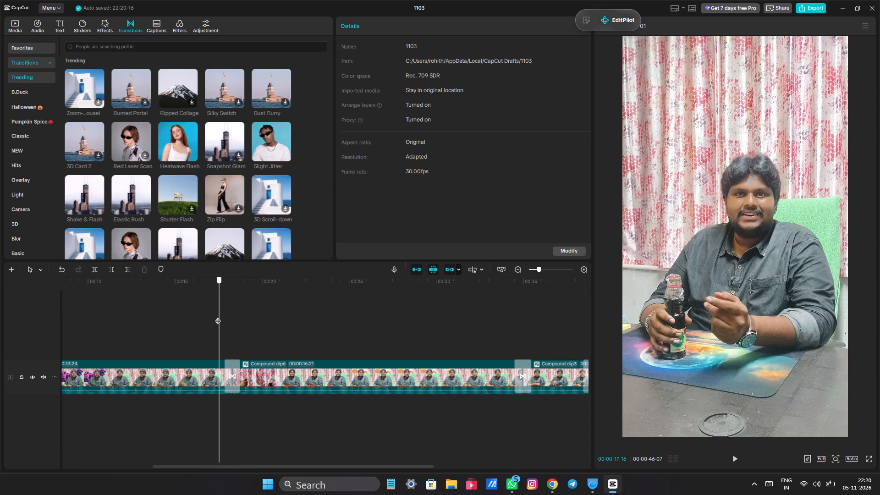
pyautogui.moveTo(218, 316); pyautogui.dragTo(215, 315)
pyautogui.press('space')
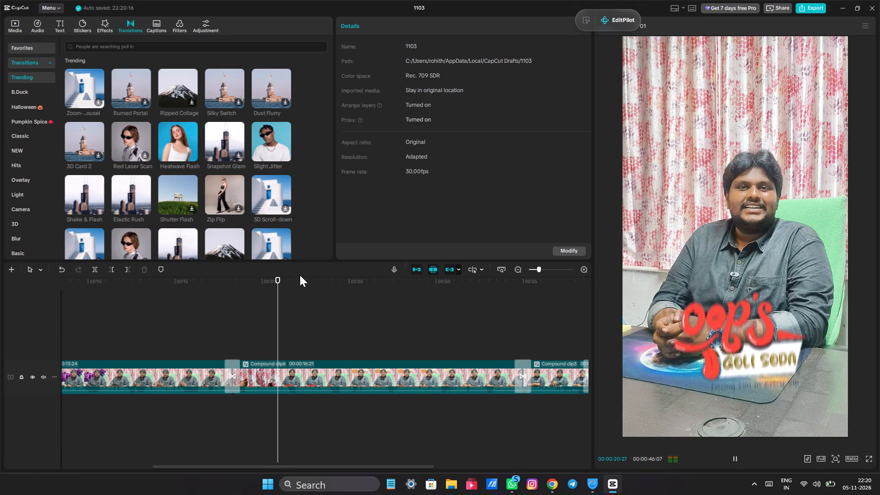
pyautogui.keyDown('ctrl'); pyautogui.scroll(-10, 301, 329); pyautogui.keyUp('ctrl')
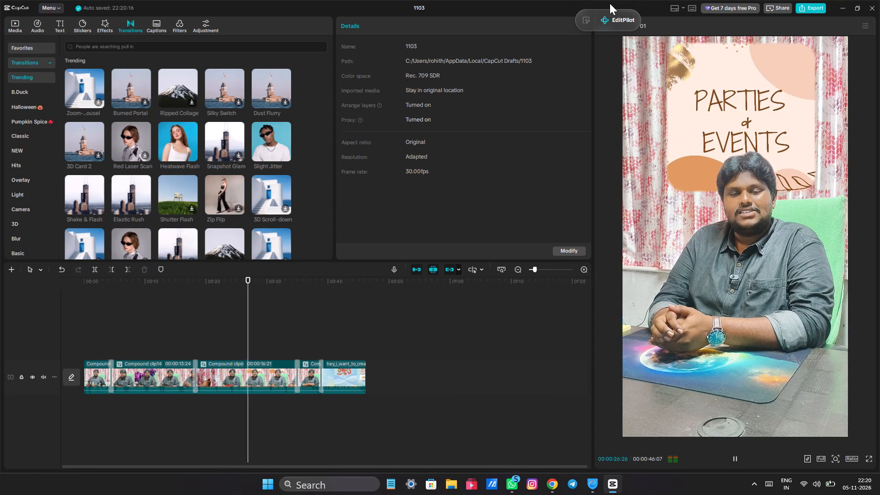
pyautogui.moveTo(612, 26); pyautogui.dragTo(569, 0)
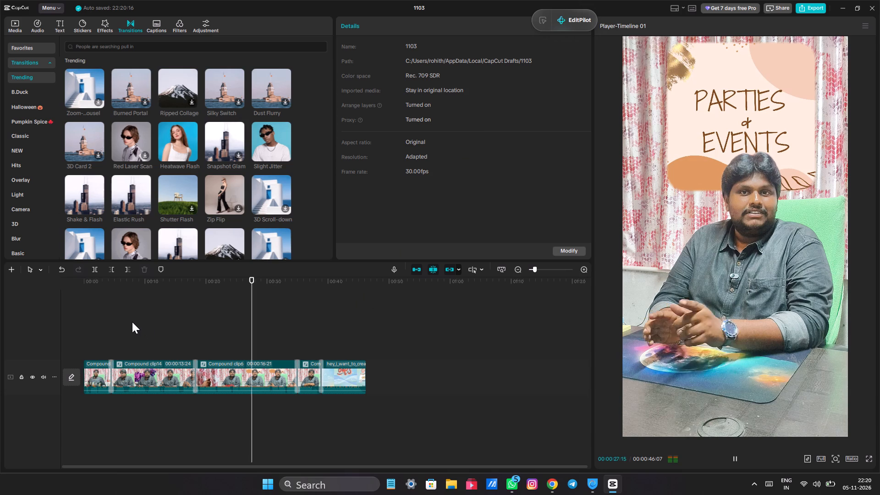
# Play the video from the beginning and scrub through the grape image part of Compound clip14 to review it.
pyautogui.click(130, 321)
pyautogui.moveTo(130, 321); pyautogui.dragTo(78, 312)
pyautogui.press('space')
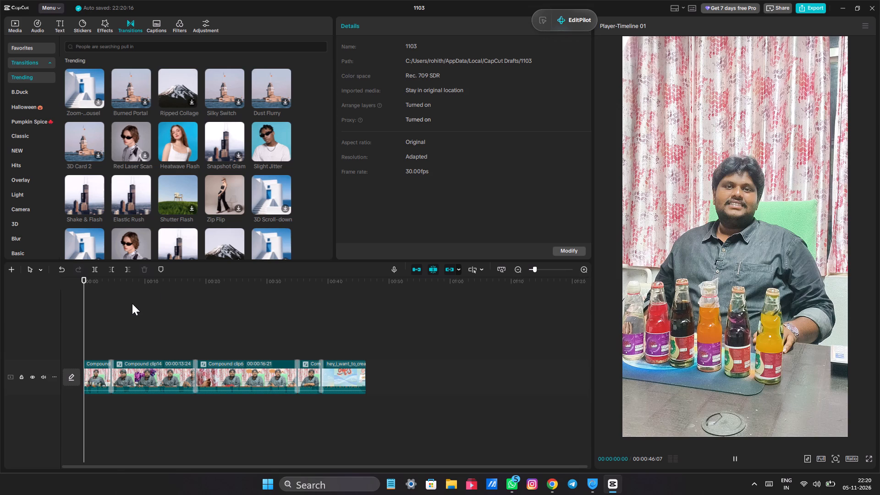
pyautogui.click(735, 462)
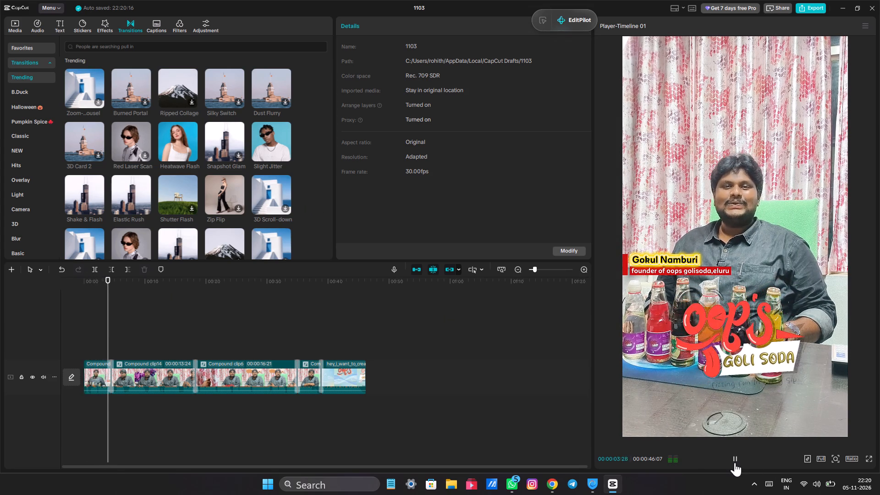
pyautogui.click(735, 462)
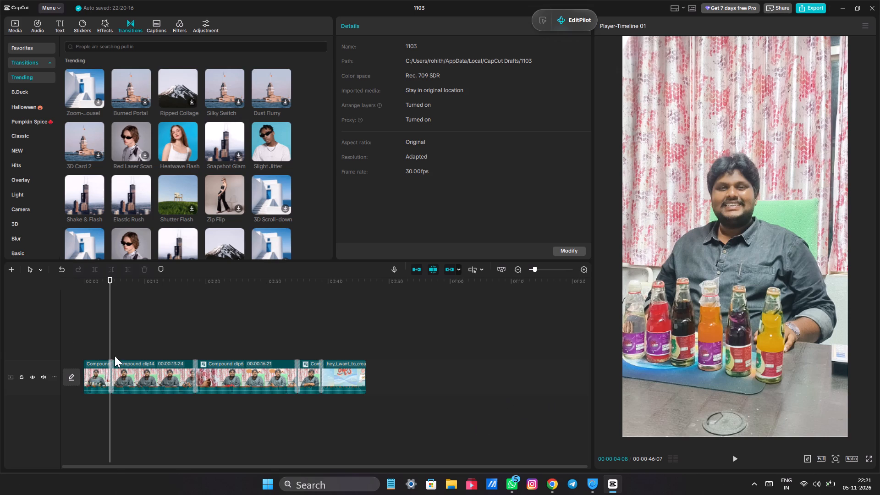
pyautogui.keyDown('ctrl'); pyautogui.scroll(6, 115, 356); pyautogui.keyUp('ctrl')
pyautogui.click(105, 349)
pyautogui.press('space')
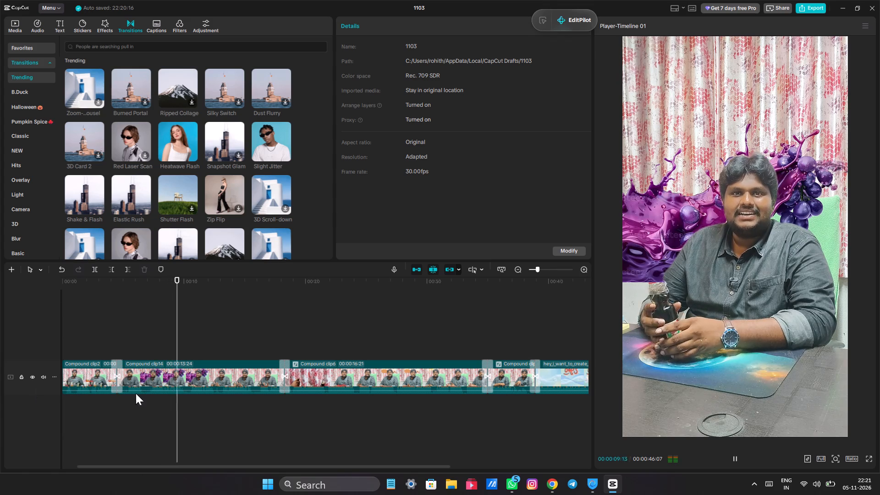
pyautogui.click(151, 328)
pyautogui.moveTo(151, 328); pyautogui.dragTo(139, 325)
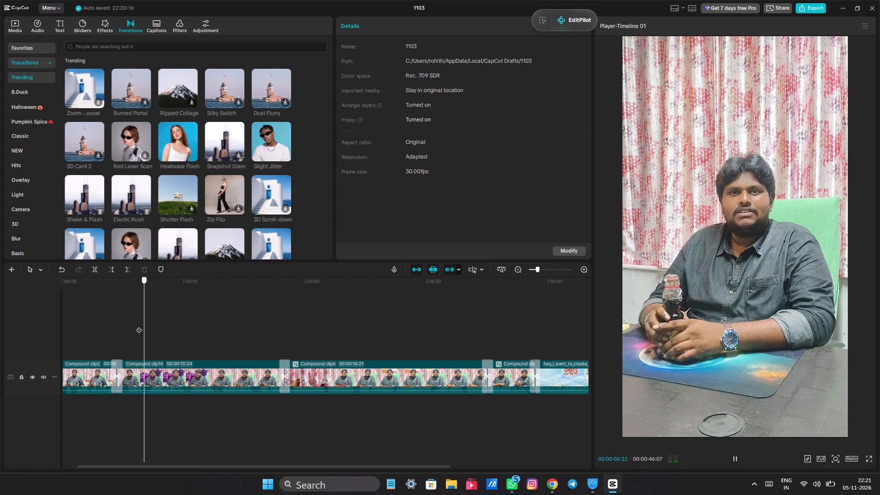
pyautogui.moveTo(139, 325); pyautogui.dragTo(160, 322)
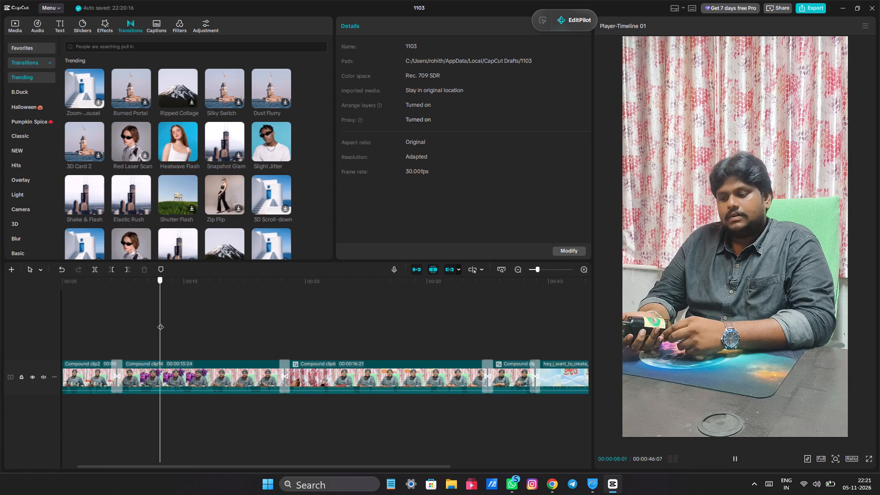
pyautogui.moveTo(160, 322); pyautogui.dragTo(141, 322)
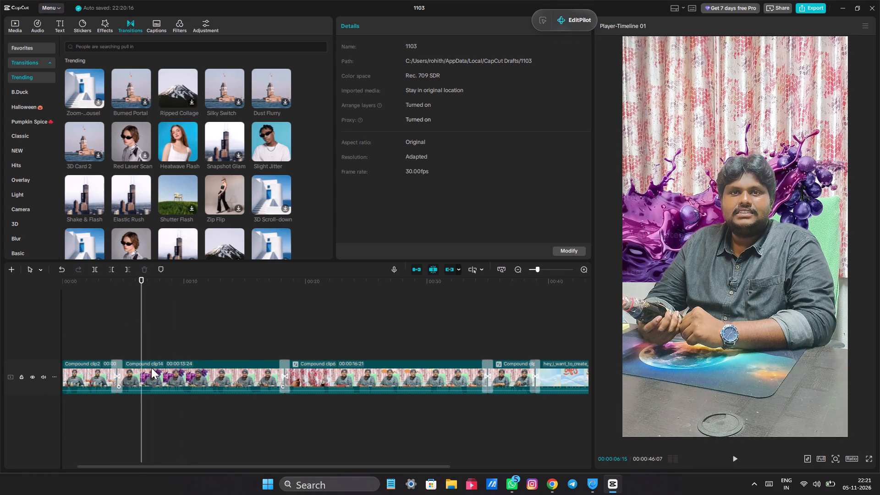
# Open Compound clip14 and add a light-purple ART text effect from the grape results, starting with the grape image.
pyautogui.doubleClick(151, 368)
pyautogui.click(130, 351)
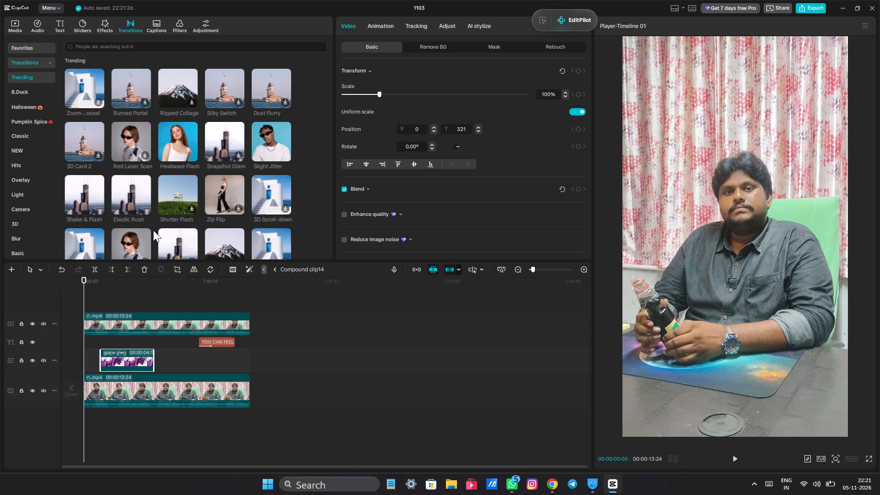
pyautogui.click(66, 22)
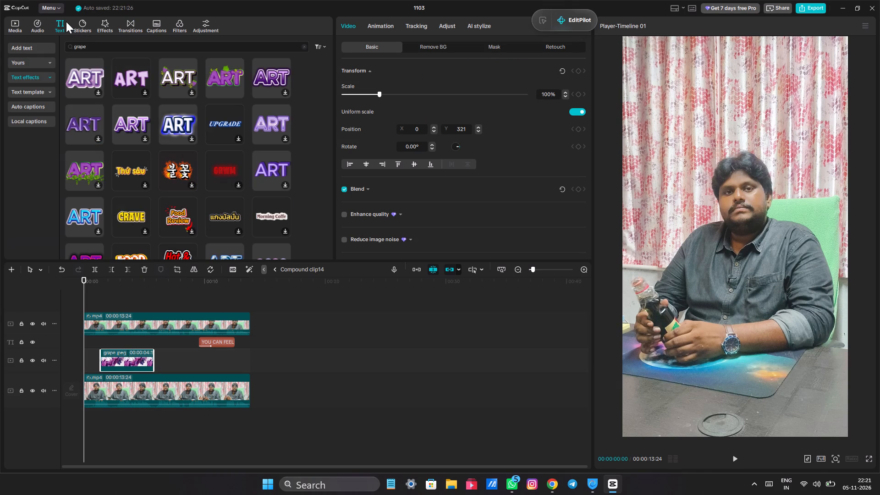
pyautogui.moveTo(131, 74); pyautogui.dragTo(99, 346)
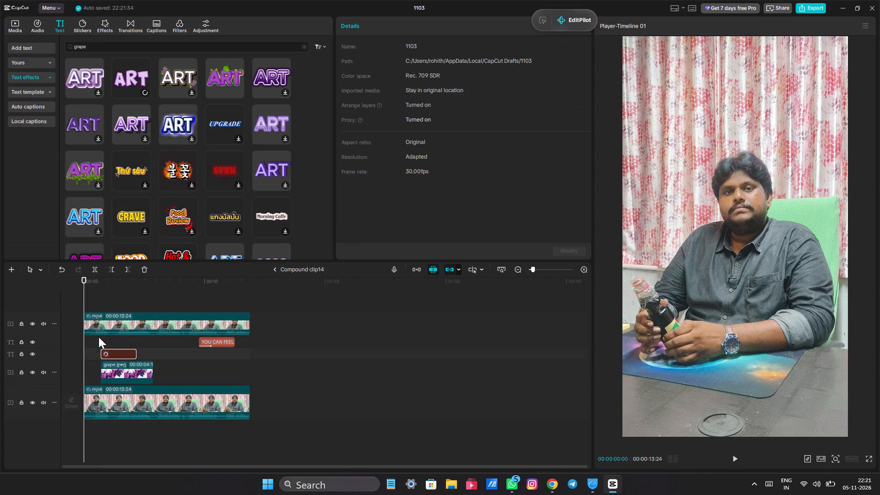
# Move the new ART text above the speaker's head, to position X 0, Y 1052.
pyautogui.click(106, 343)
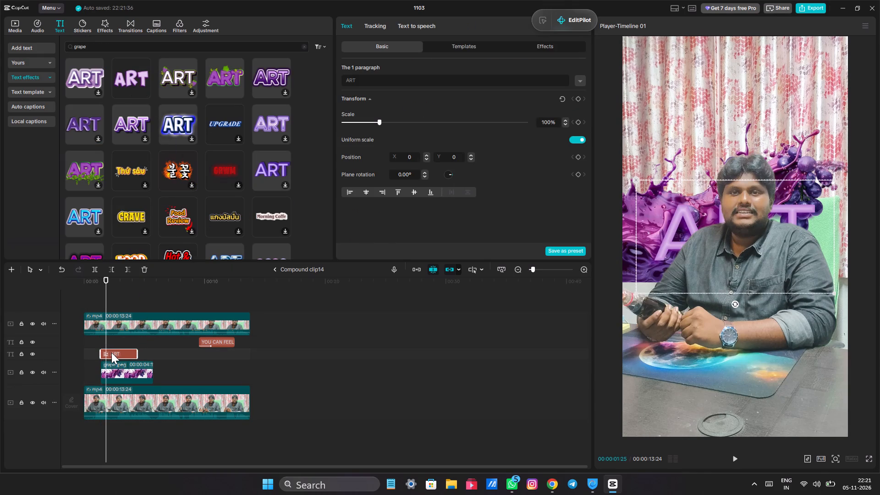
pyautogui.click(111, 352)
pyautogui.moveTo(678, 237); pyautogui.dragTo(687, 167)
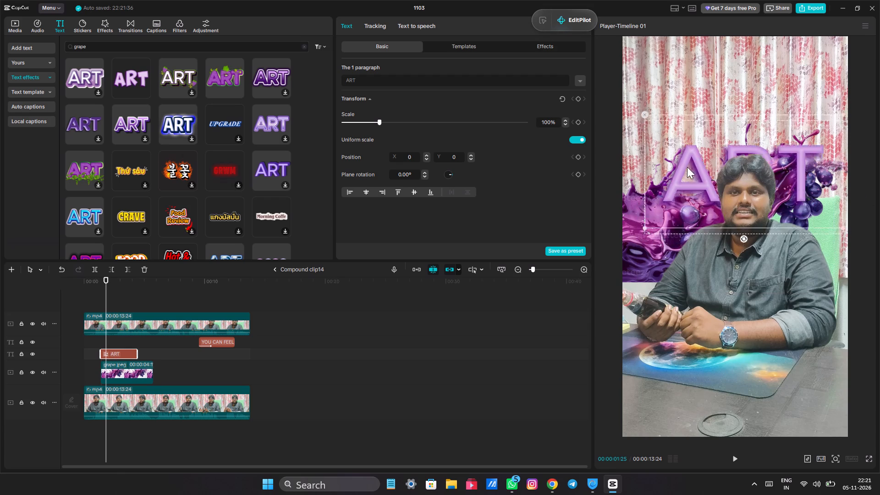
pyautogui.moveTo(687, 167); pyautogui.dragTo(678, 126)
# Change the ART text to GRAPE and scale it to 66% so it fits the frame width.
pyautogui.click(358, 78)
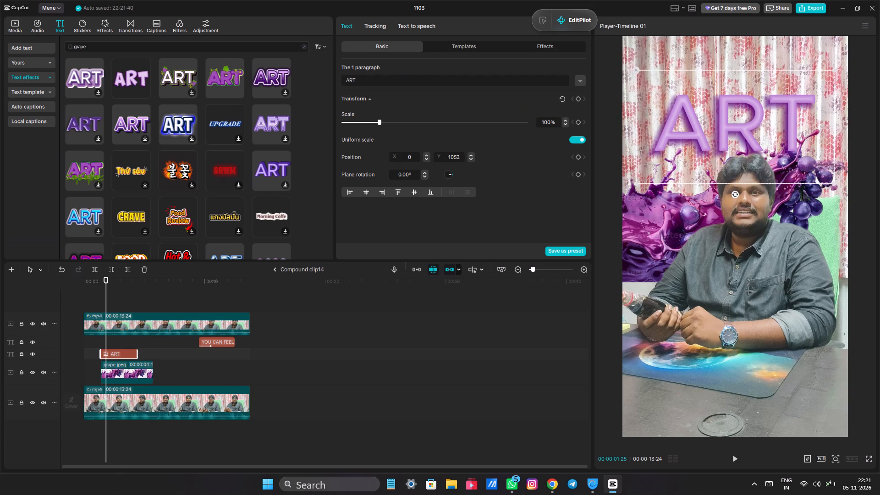
pyautogui.press('BackSpace')
pyautogui.press('BackSpace')
pyautogui.press('BackSpace')
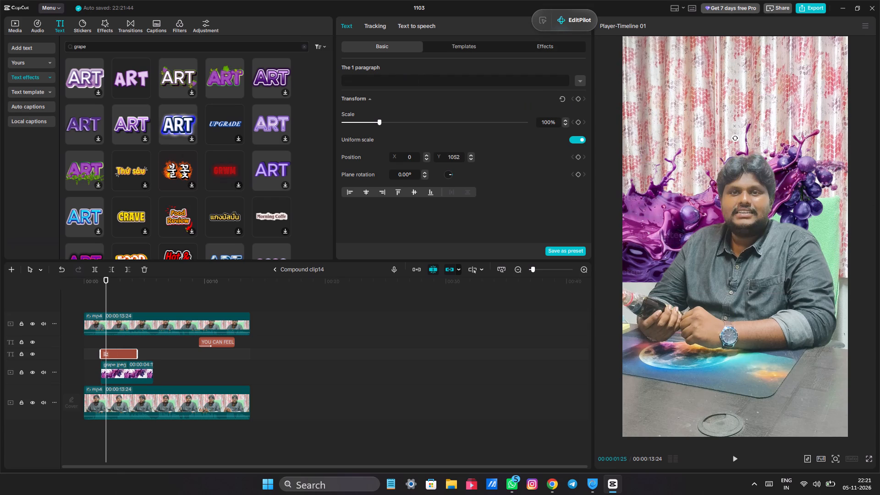
pyautogui.press('BackSpace')
pyautogui.write('GRAPE')
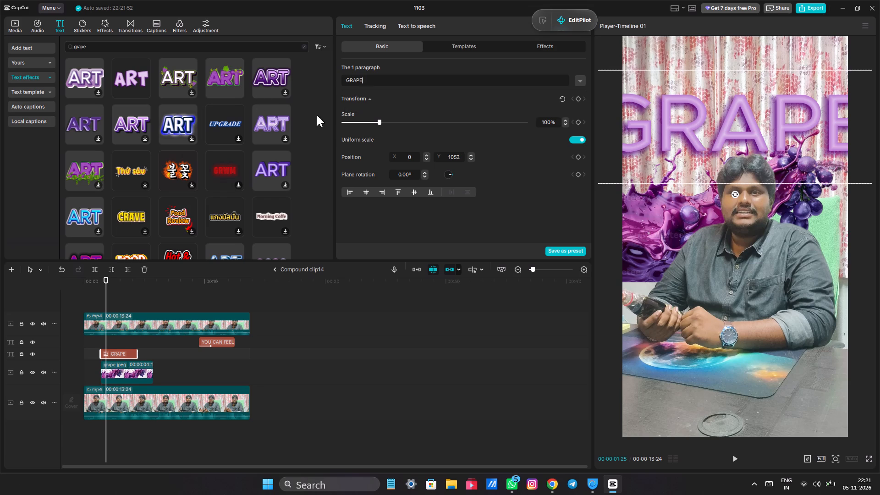
pyautogui.moveTo(379, 122); pyautogui.dragTo(366, 123)
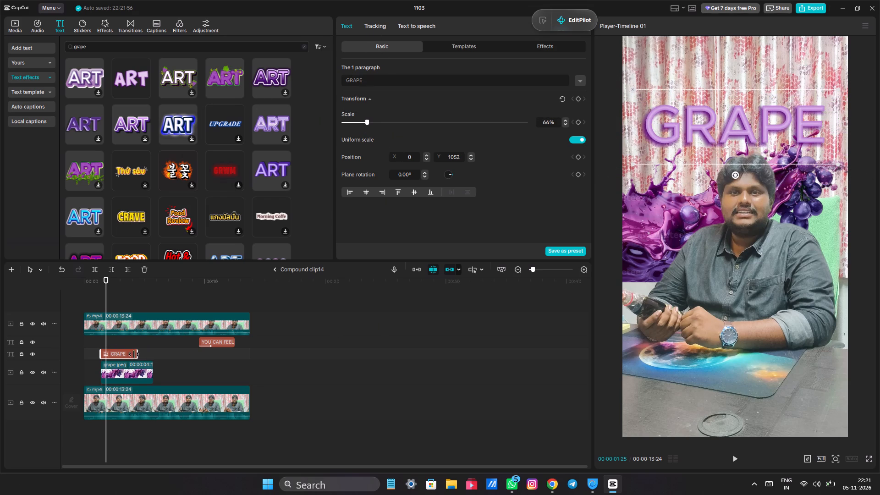
# Play the GRAPE title and extend its end on the timeline to match the end of the grape image.
pyautogui.doubleClick(102, 340)
pyautogui.press('space')
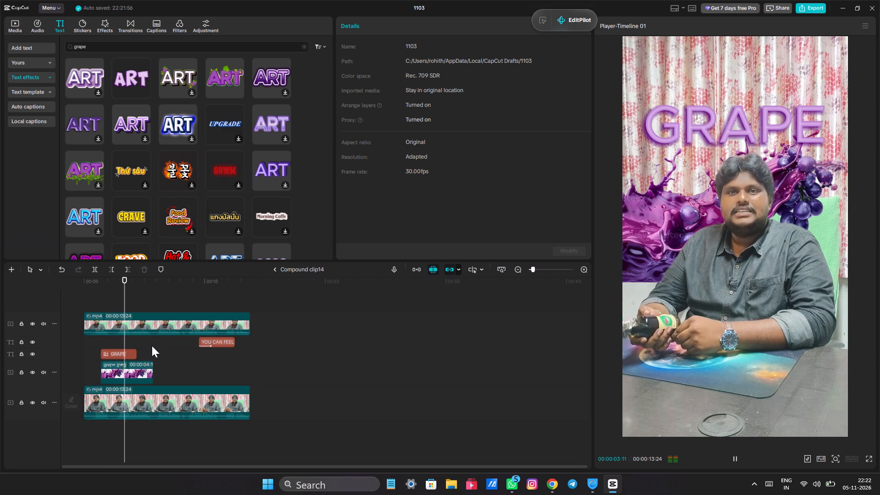
pyautogui.click(132, 353)
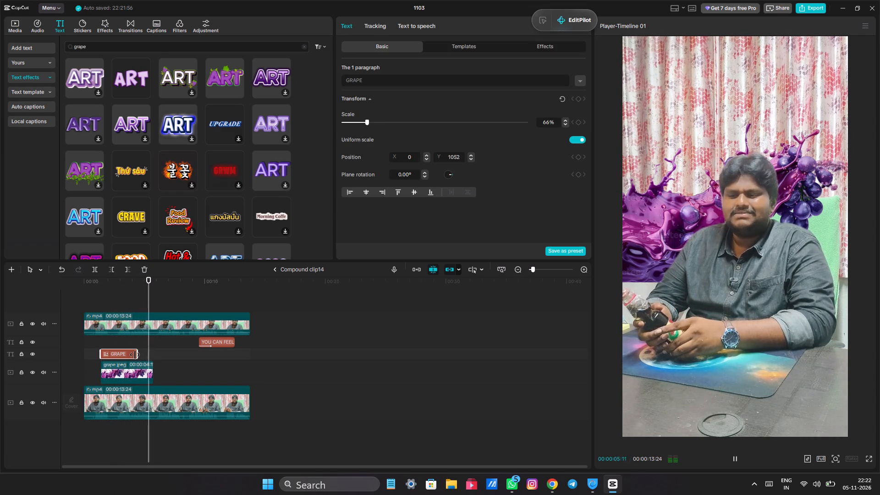
pyautogui.click(140, 368)
pyautogui.click(134, 353)
pyautogui.moveTo(137, 356); pyautogui.dragTo(139, 356)
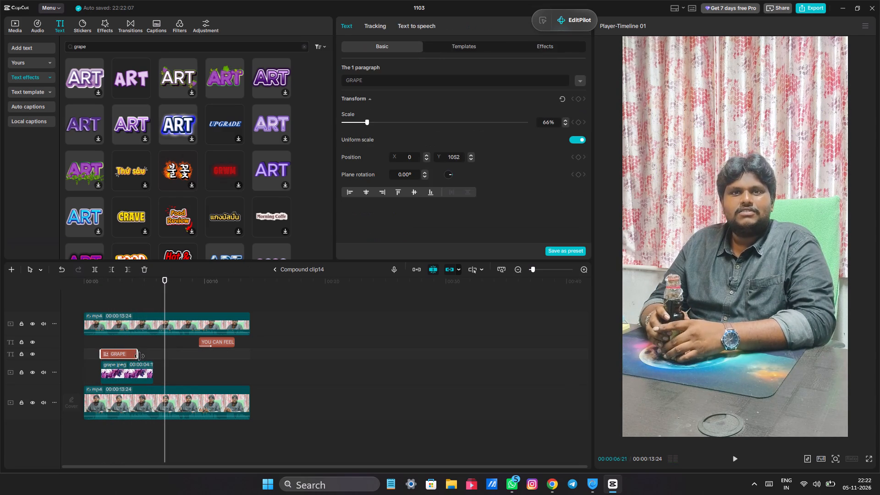
pyautogui.moveTo(139, 356); pyautogui.dragTo(152, 358)
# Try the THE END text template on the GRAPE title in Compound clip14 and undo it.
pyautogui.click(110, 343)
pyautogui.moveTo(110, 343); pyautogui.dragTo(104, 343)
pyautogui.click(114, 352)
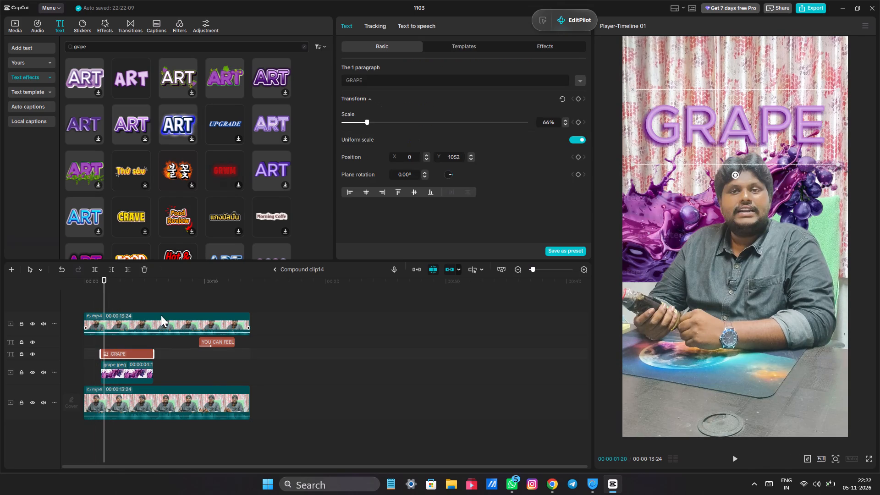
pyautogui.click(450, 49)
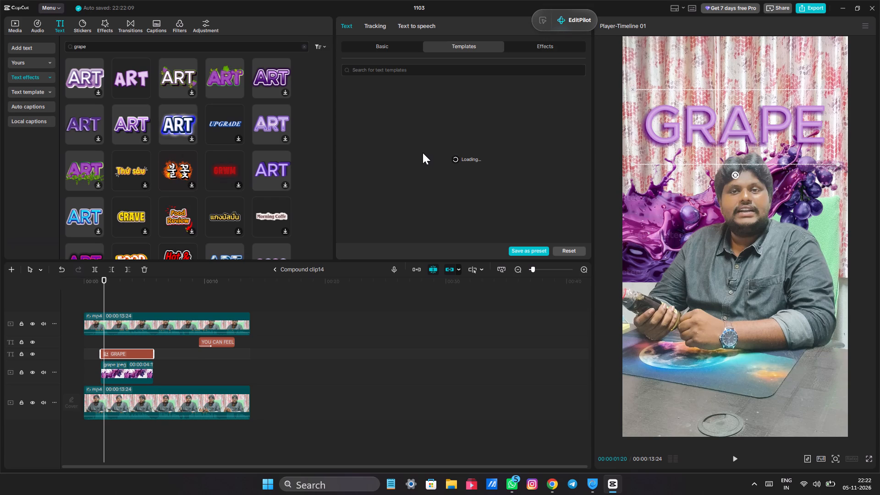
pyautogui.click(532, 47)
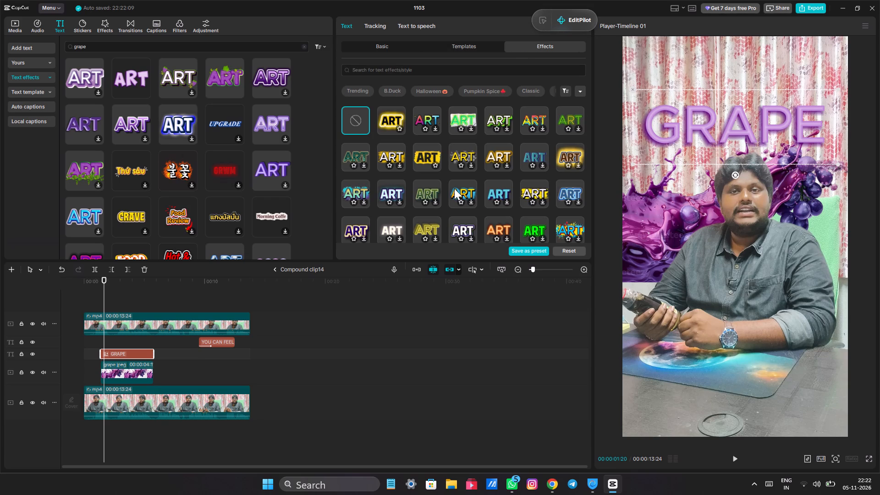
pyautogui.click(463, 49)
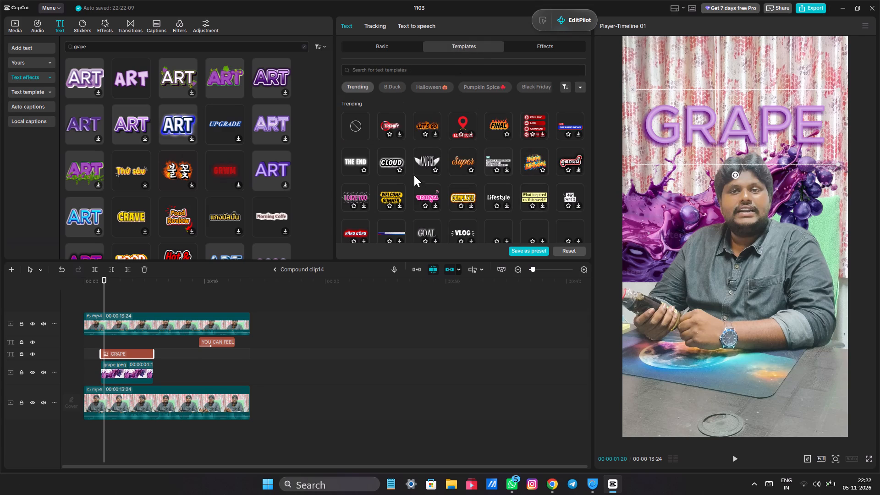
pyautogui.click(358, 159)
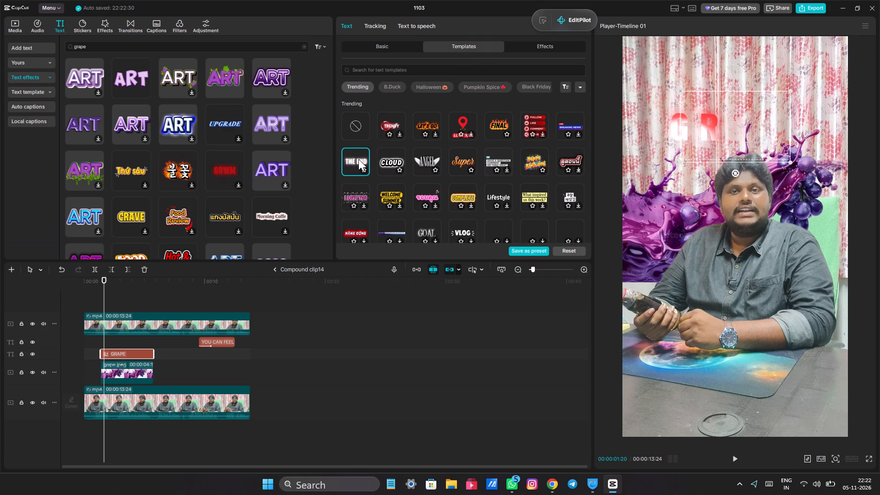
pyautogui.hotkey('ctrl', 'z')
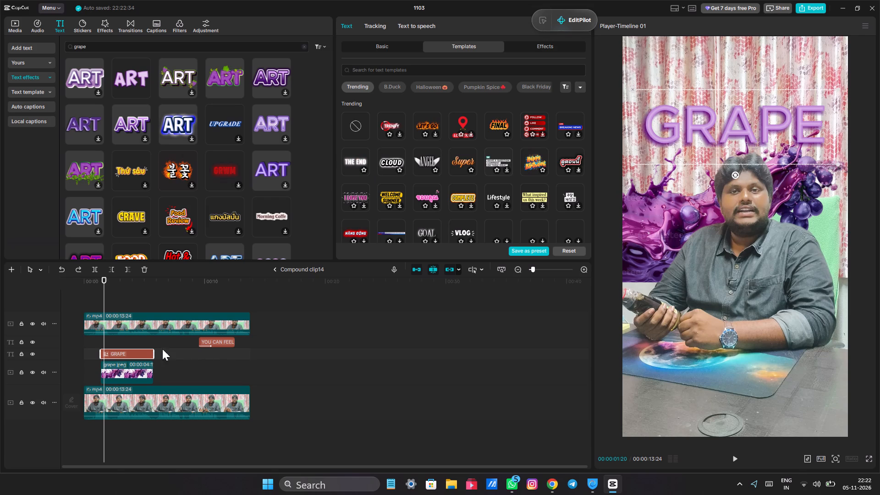
# Play Compound clip14 from the GRAPE title through to the end of the clip.
pyautogui.keyDown('ctrl'); pyautogui.scroll(-3, 139, 338); pyautogui.keyUp('ctrl')
pyautogui.click(94, 341)
pyautogui.moveTo(94, 341); pyautogui.dragTo(117, 346)
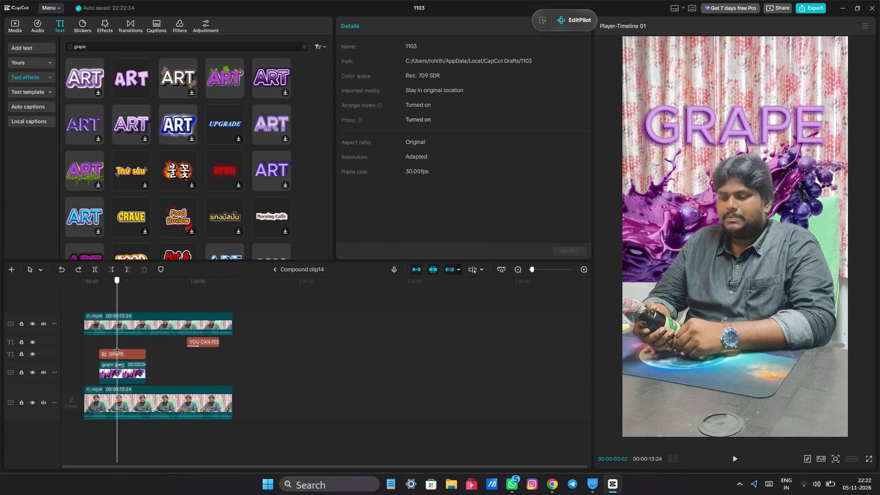
pyautogui.moveTo(117, 346); pyautogui.dragTo(114, 347)
pyautogui.press('space')
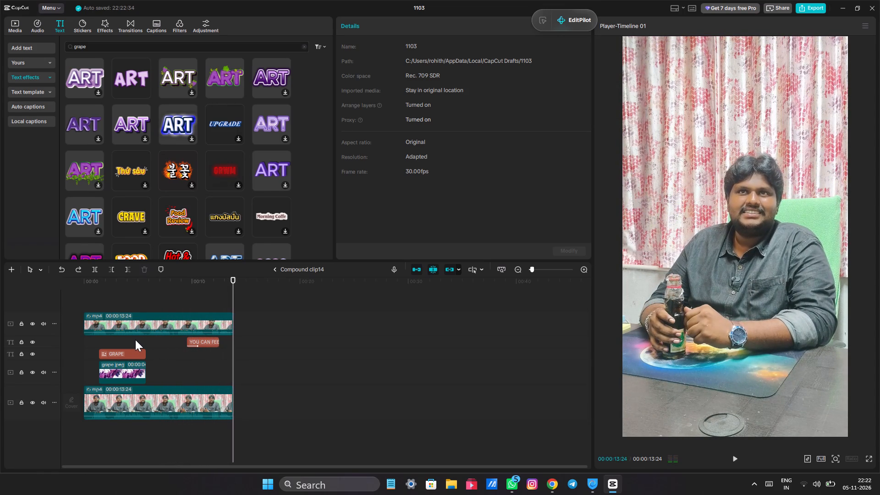
# Return to the main timeline and combine all its clips into a single compound clip.
pyautogui.click(297, 269)
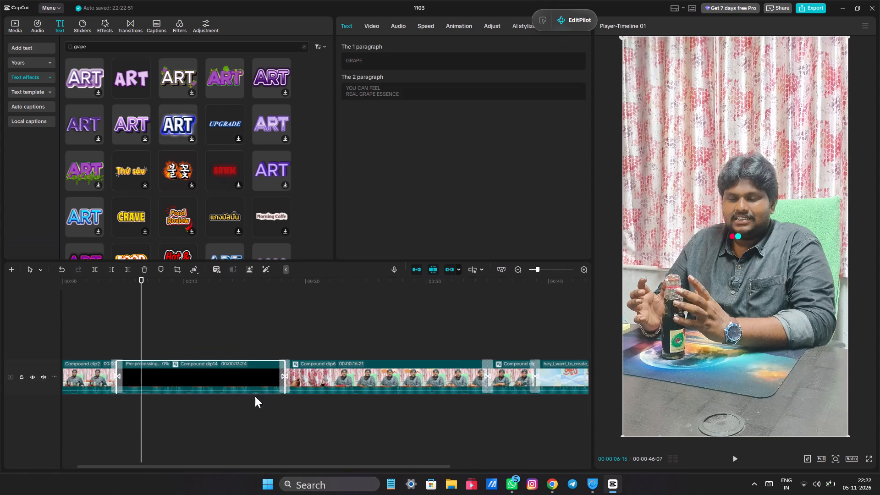
pyautogui.keyDown('ctrl'); pyautogui.scroll(-9, 209, 362); pyautogui.keyUp('ctrl')
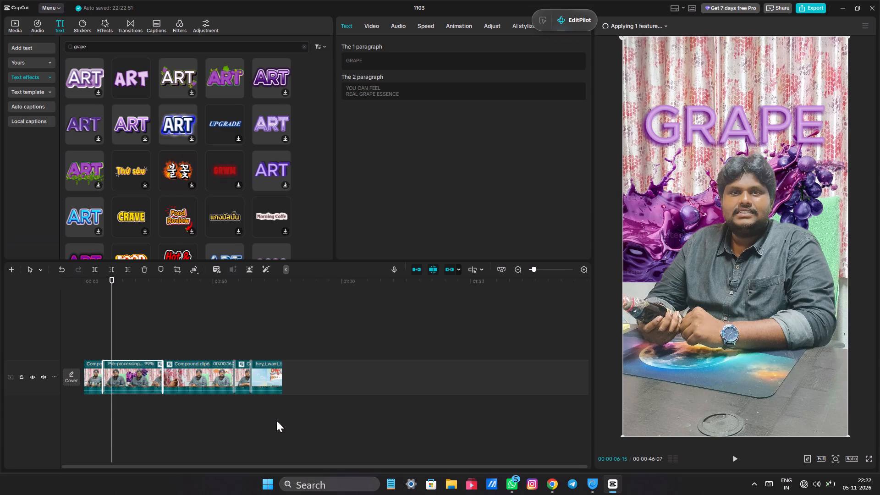
pyautogui.doubleClick(273, 418)
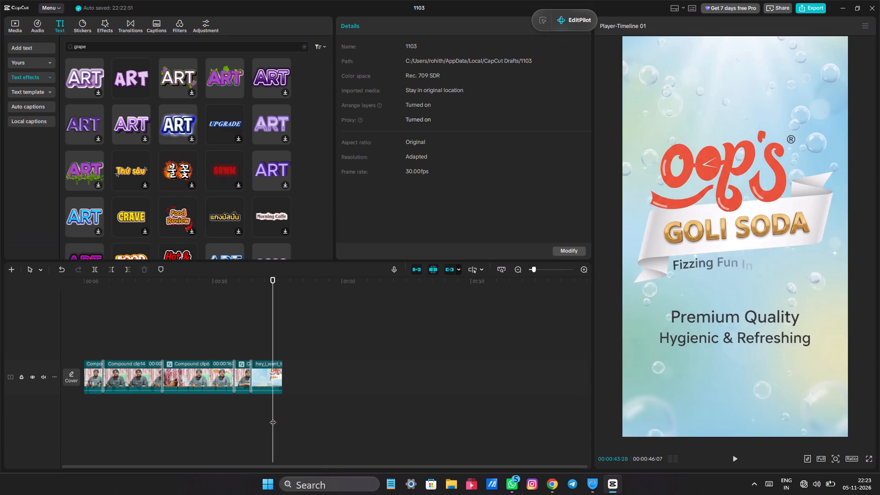
pyautogui.click(253, 417)
pyautogui.moveTo(253, 417); pyautogui.dragTo(50, 418)
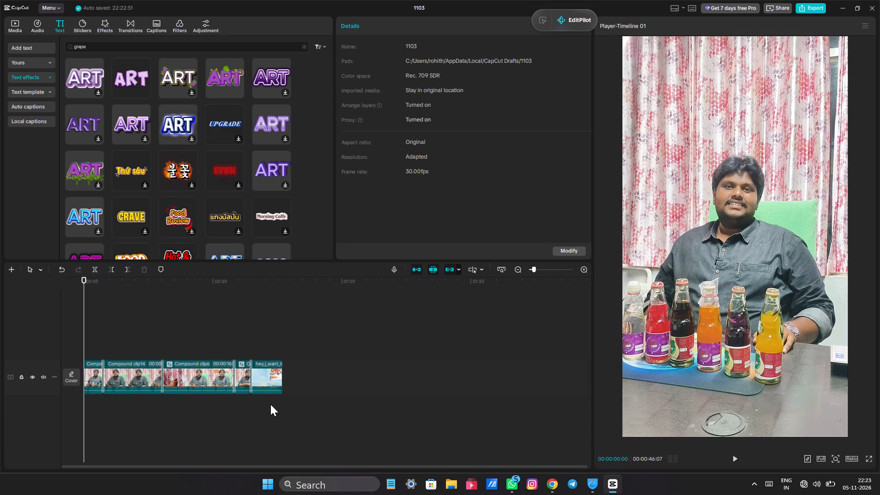
pyautogui.moveTo(270, 405); pyautogui.dragTo(82, 313)
pyautogui.rightClick(220, 372)
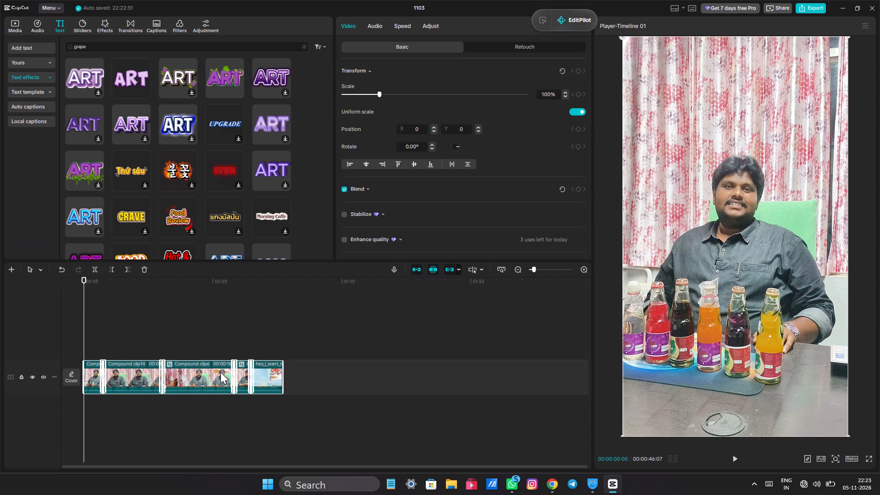
pyautogui.click(249, 331)
pyautogui.click(160, 328)
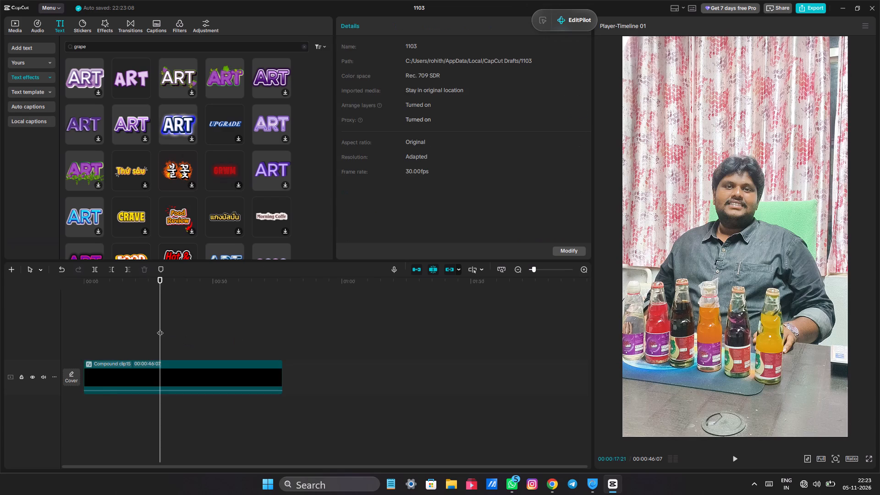
# Enable motion blur on the combined compound clip and set its blur strength to 50.
pyautogui.moveTo(160, 328); pyautogui.dragTo(51, 309)
pyautogui.click(109, 374)
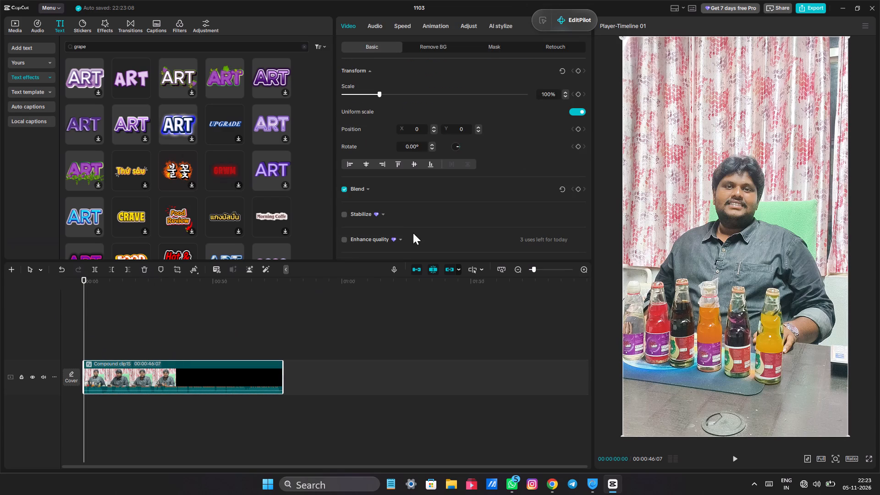
pyautogui.moveTo(579, 21); pyautogui.dragTo(332, 0)
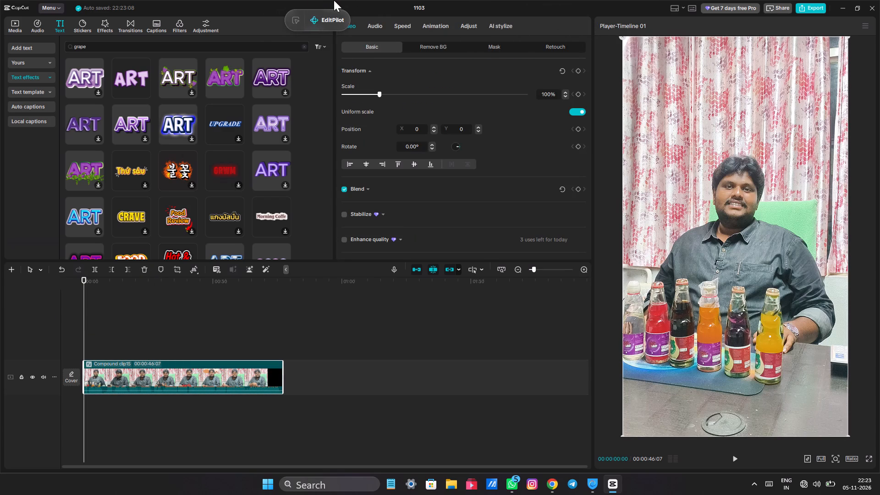
pyautogui.click(147, 340)
pyautogui.moveTo(147, 340); pyautogui.dragTo(56, 341)
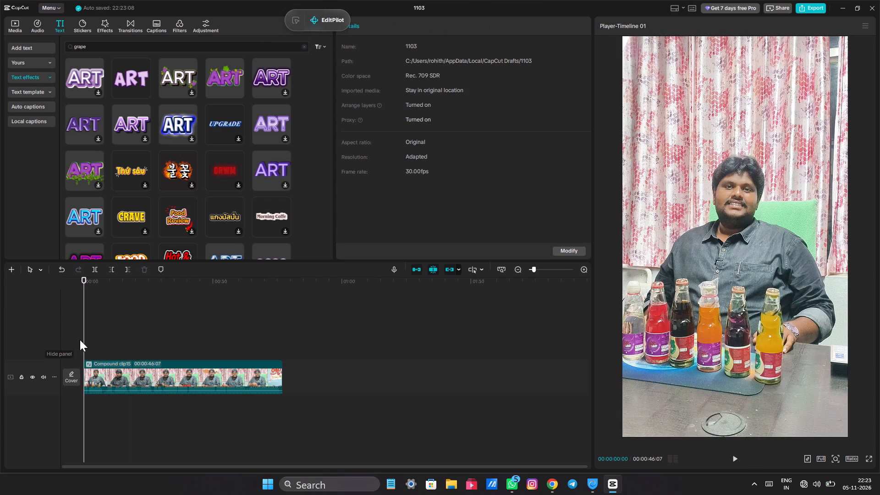
pyautogui.click(138, 377)
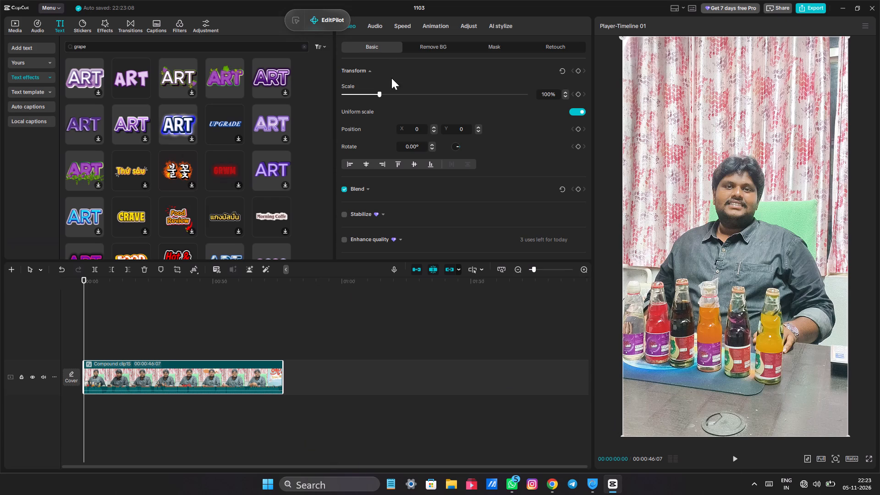
pyautogui.click(340, 9)
pyautogui.moveTo(336, 20); pyautogui.dragTo(272, 0)
pyautogui.scroll(-5, 452, 103)
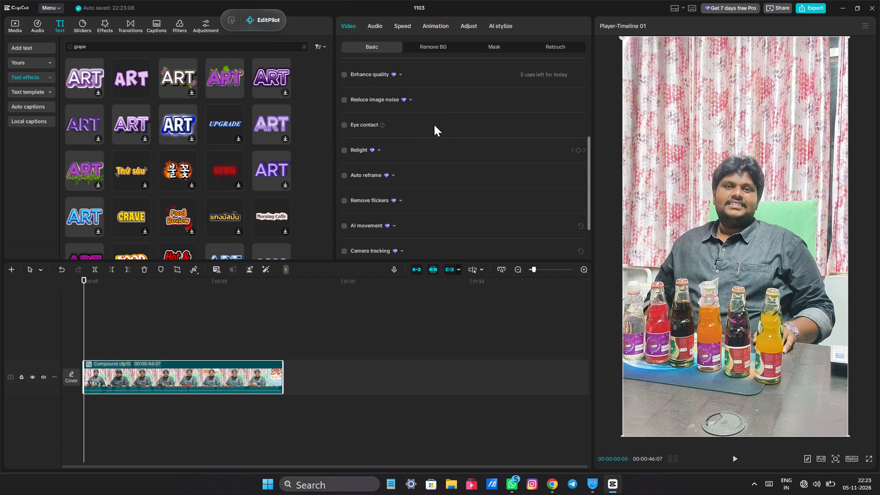
pyautogui.scroll(-2, 377, 176)
pyautogui.click(345, 214)
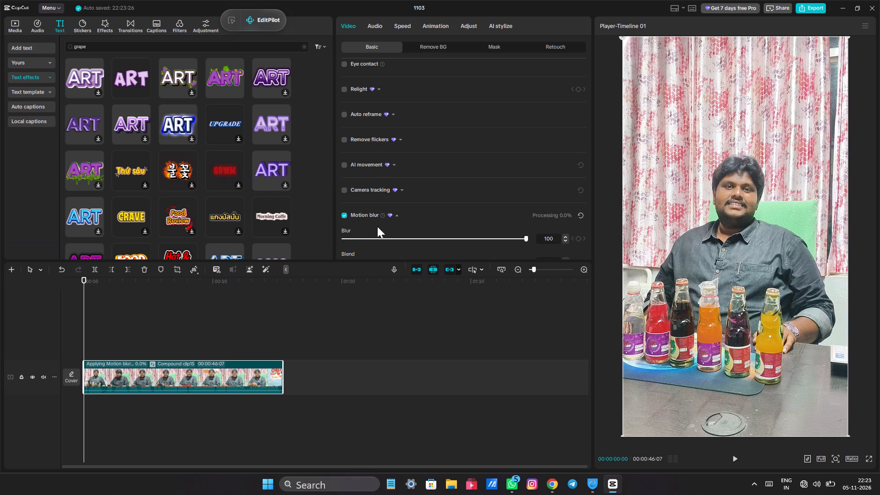
pyautogui.click(437, 242)
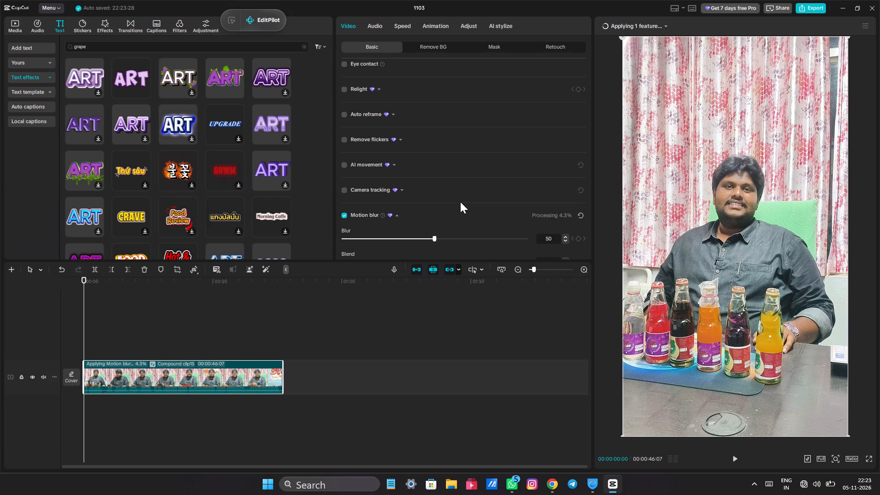
# Check the progress of the motion blur processing on the combined clip.
pyautogui.click(648, 27)
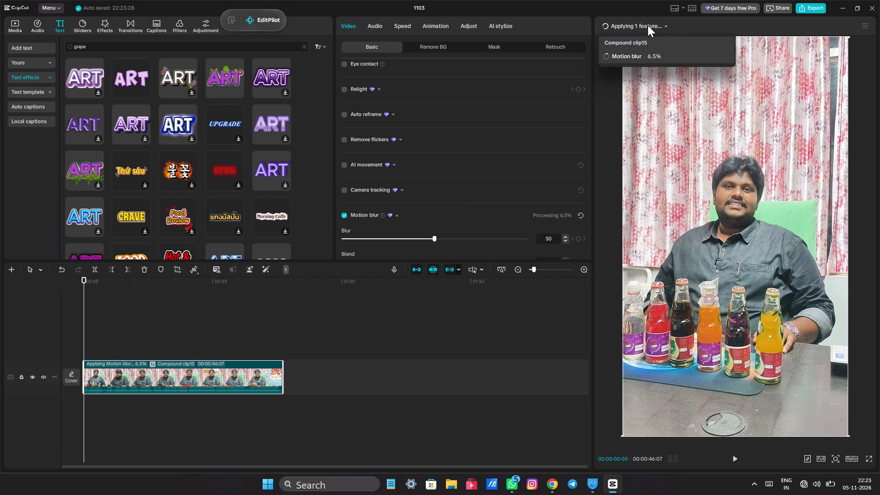
pyautogui.click(663, 55)
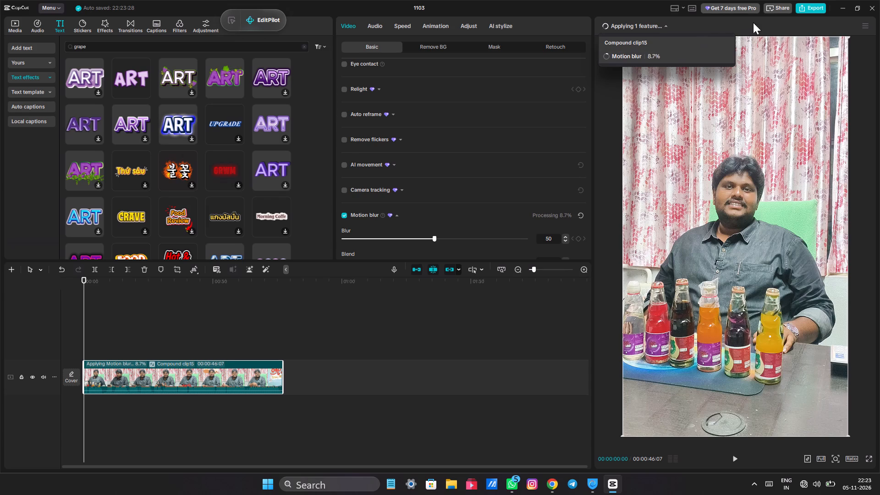
pyautogui.click(753, 22)
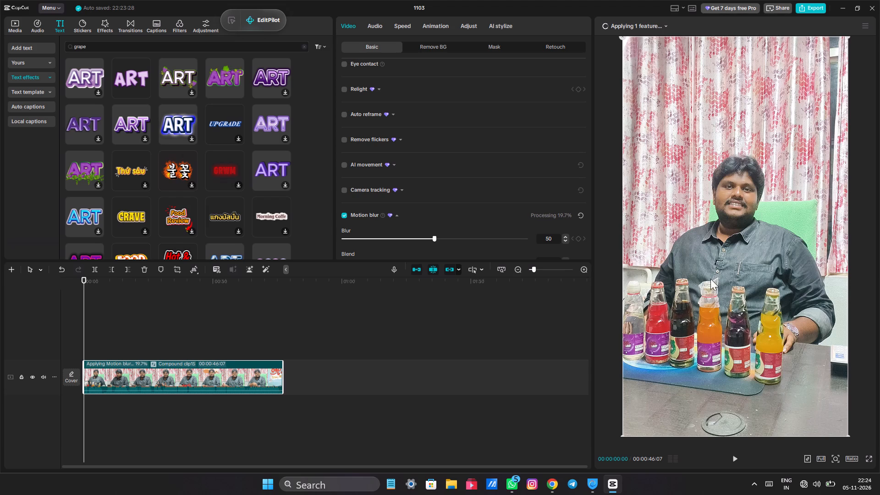
pyautogui.click(113, 333)
pyautogui.moveTo(113, 333); pyautogui.dragTo(69, 333)
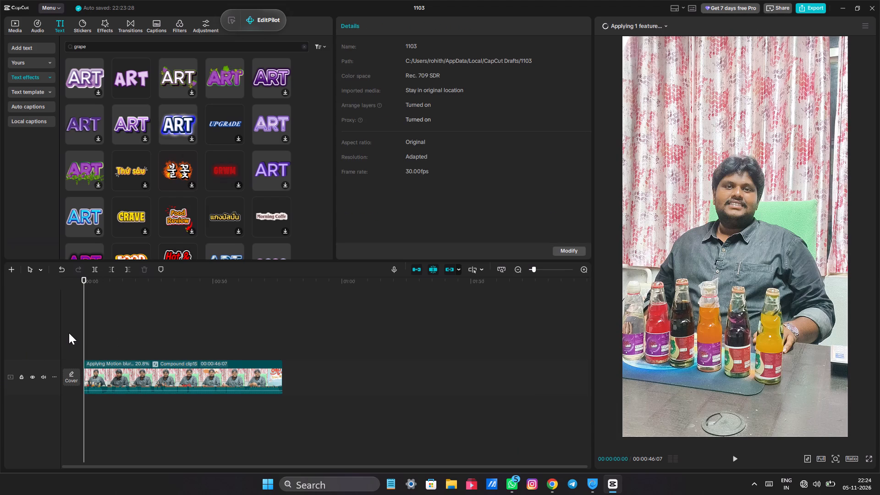
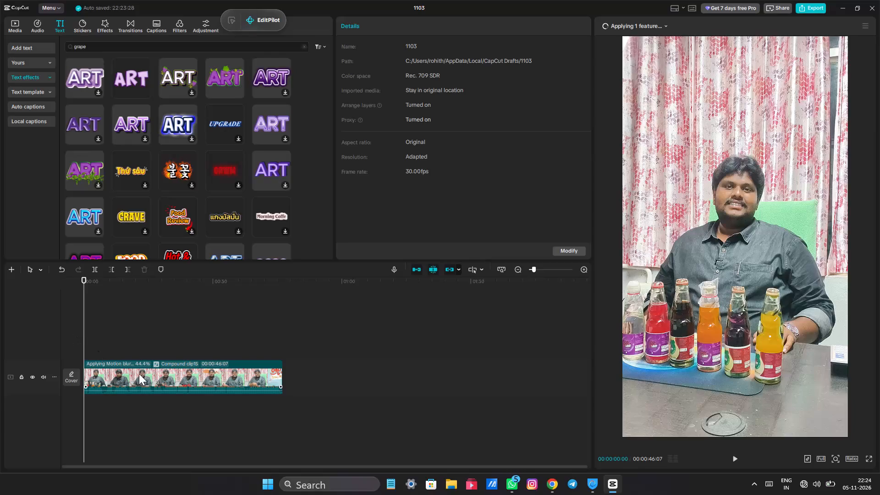
# Inspect the combined clip's motion blur settings and processing progress.
pyautogui.scroll(-5, 359, 169)
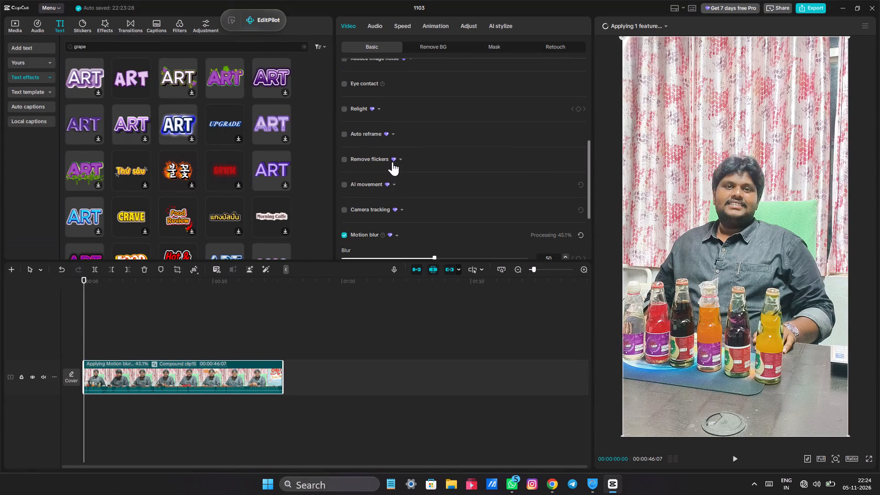
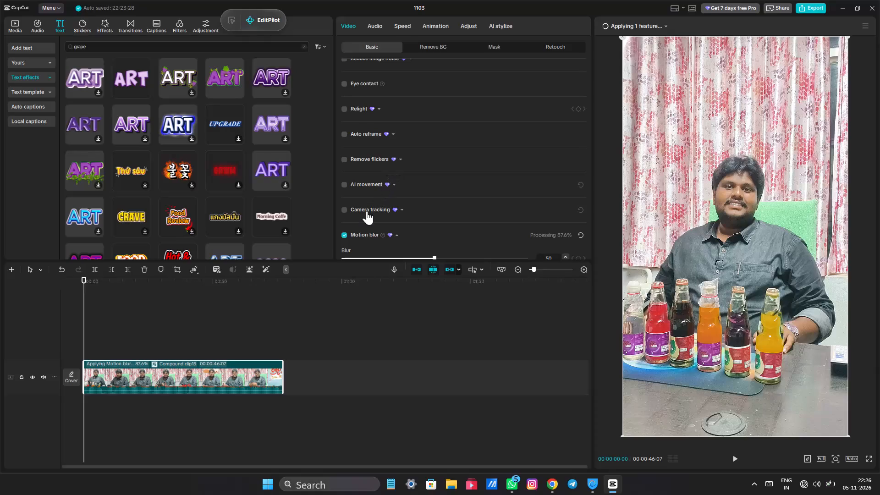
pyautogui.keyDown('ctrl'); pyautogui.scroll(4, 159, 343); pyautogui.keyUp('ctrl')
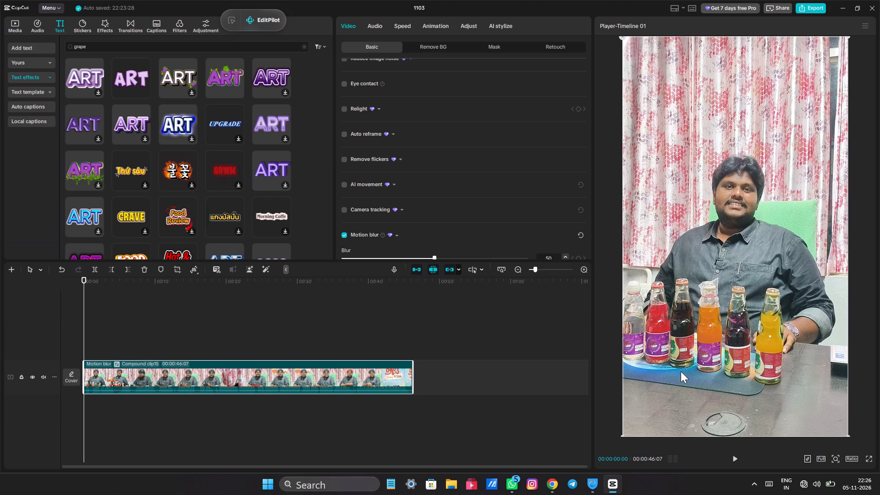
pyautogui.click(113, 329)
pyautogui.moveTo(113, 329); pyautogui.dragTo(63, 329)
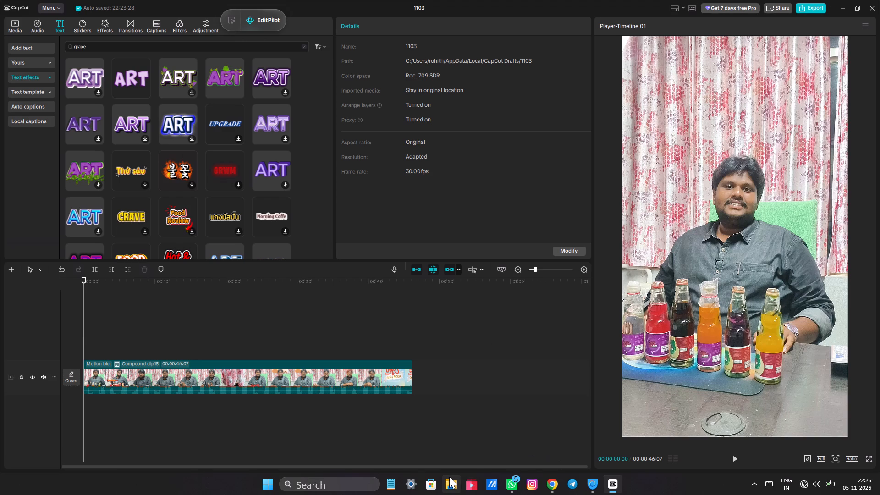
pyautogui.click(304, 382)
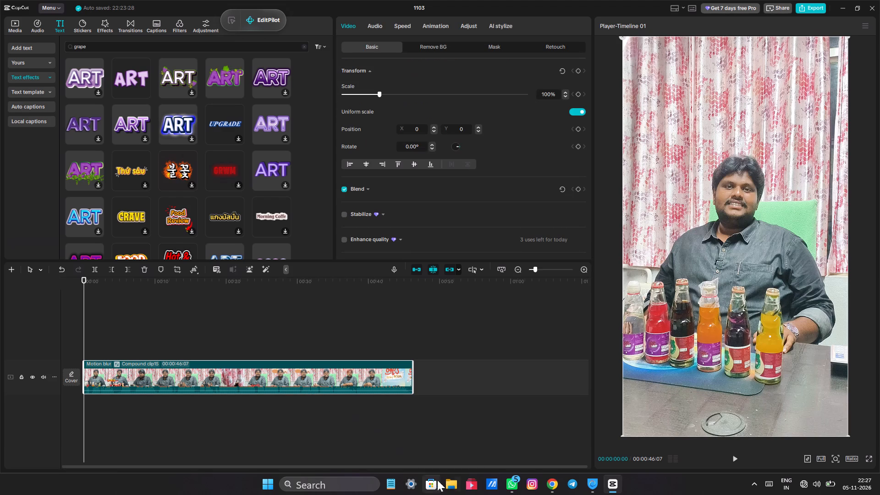
# Switch to File Explorer and open the videoAlg folder inside the Resources folder of the 1103 project in CapCut Drafts.
pyautogui.click(447, 481)
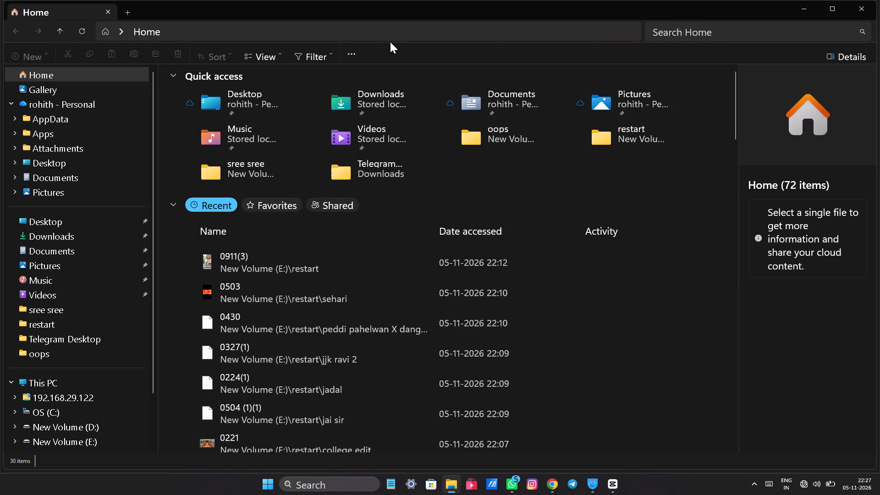
pyautogui.click(384, 28)
pyautogui.click(368, 47)
pyautogui.scroll(-3, 387, 300)
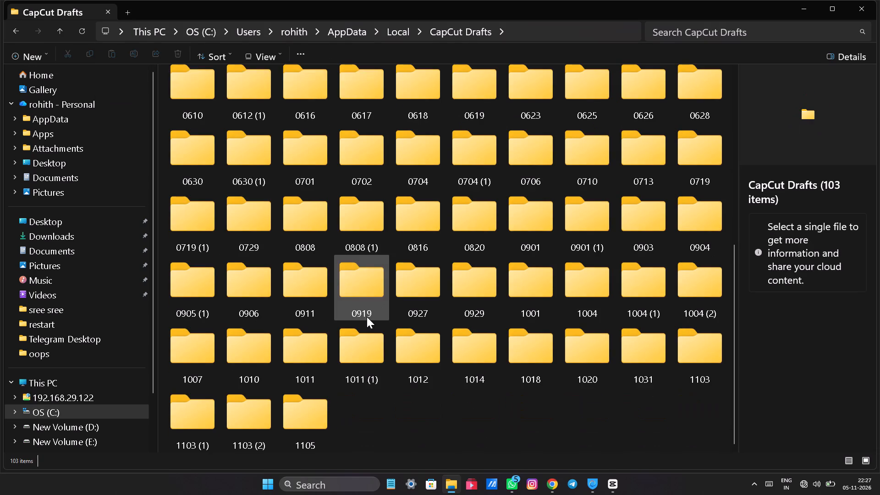
pyautogui.scroll(-1, 367, 317)
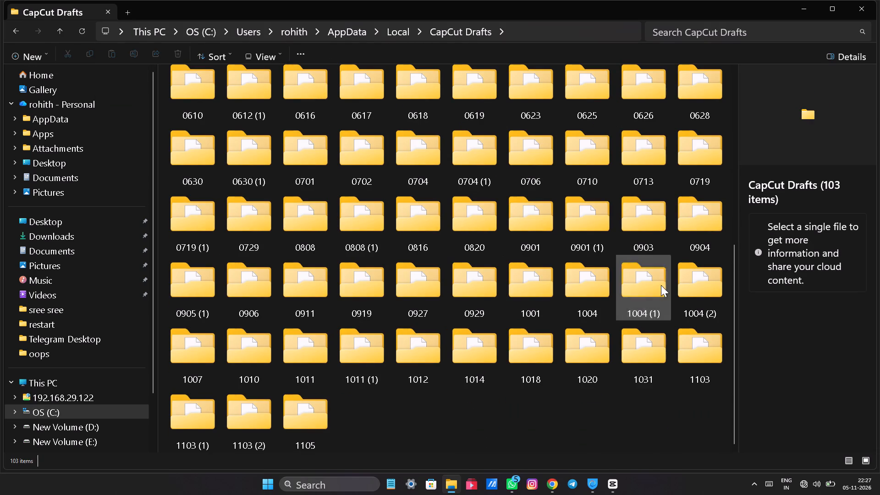
pyautogui.scroll(-2, 168, 473)
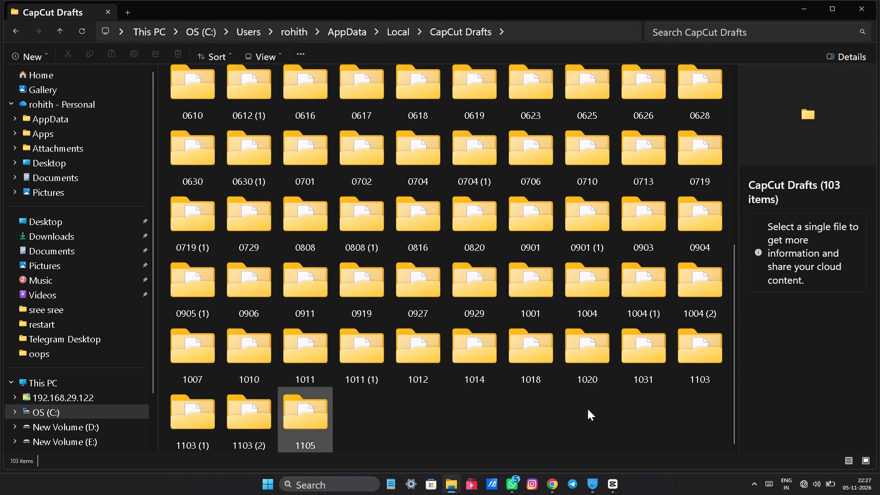
pyautogui.click(611, 480)
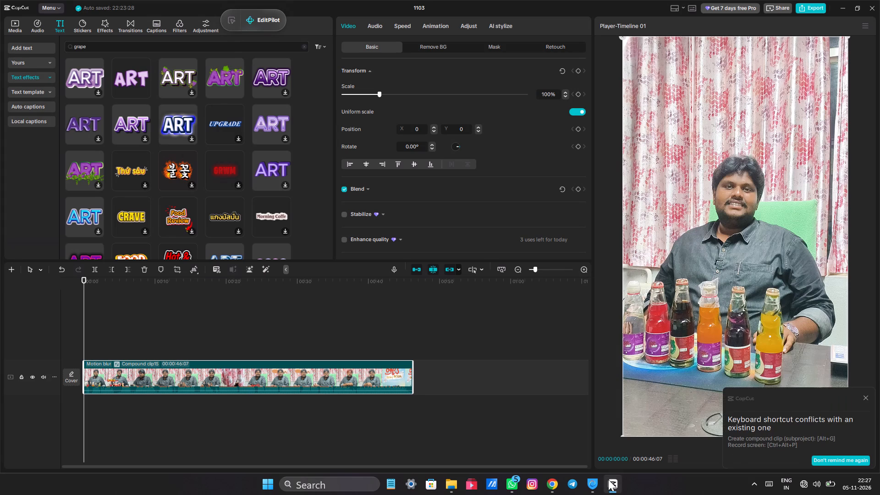
pyautogui.click(450, 481)
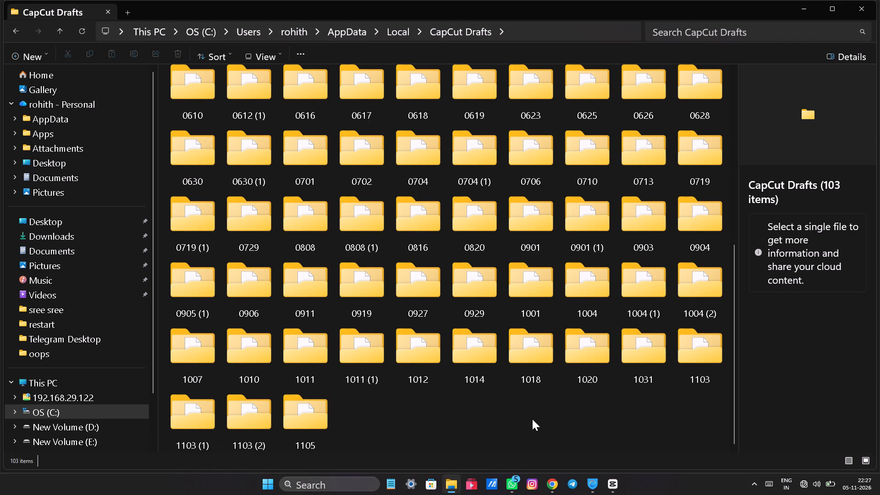
pyautogui.doubleClick(677, 358)
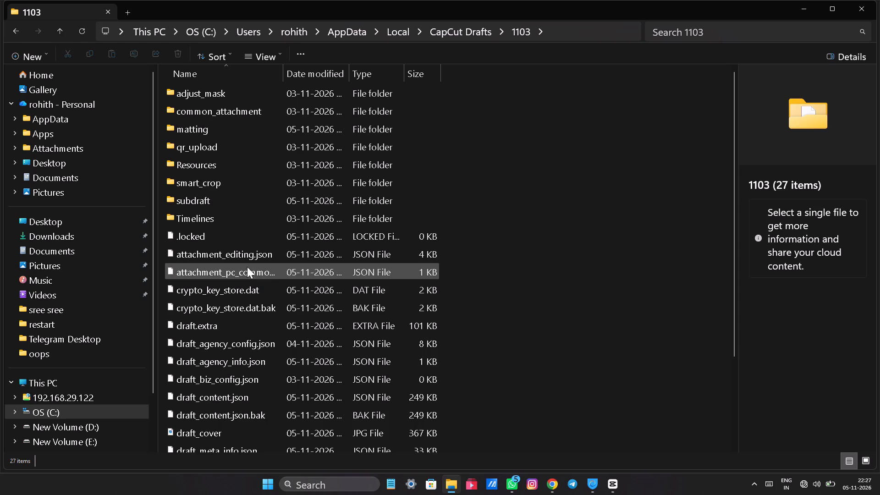
pyautogui.doubleClick(228, 162)
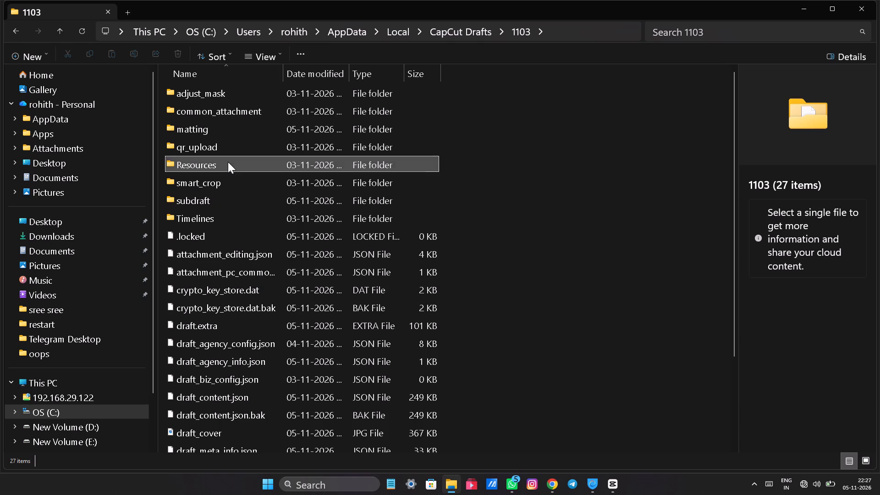
pyautogui.click(214, 137)
pyautogui.doubleClick(217, 140)
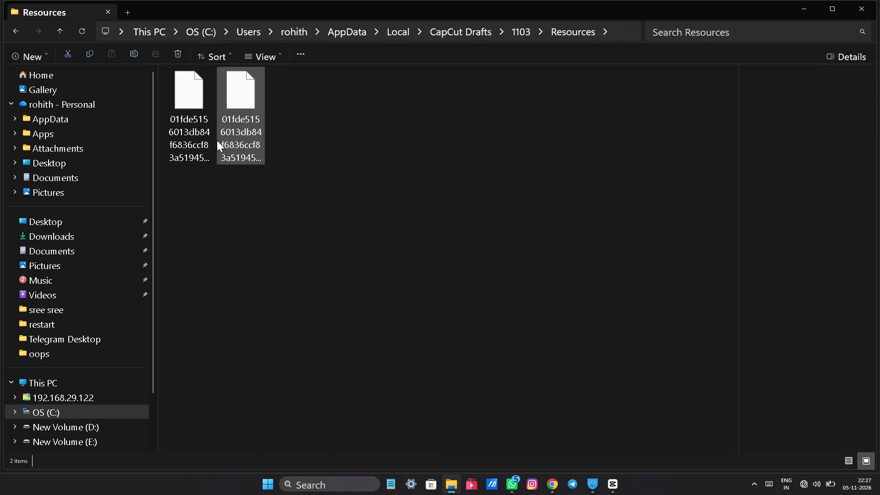
pyautogui.click(264, 215)
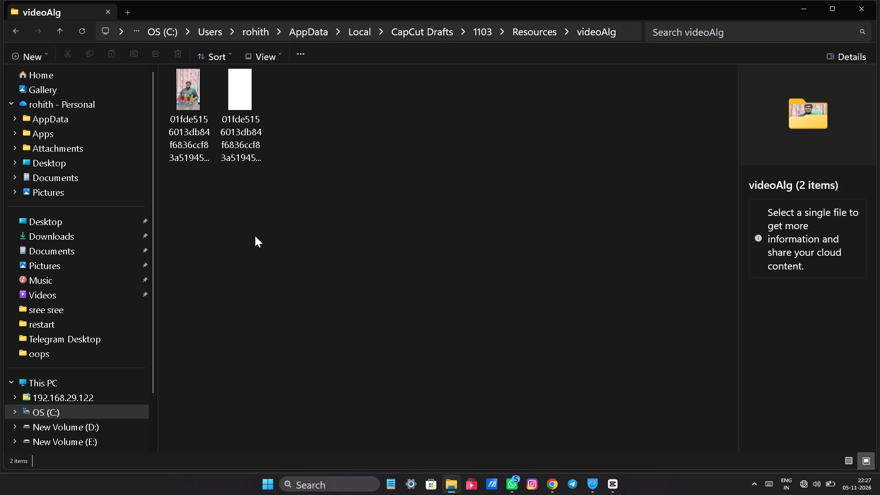
# Add the processed MP4 from the videoAlg folder to the CapCut timeline, on a new track directly above the compound clip.
pyautogui.moveTo(175, 147); pyautogui.dragTo(604, 421)
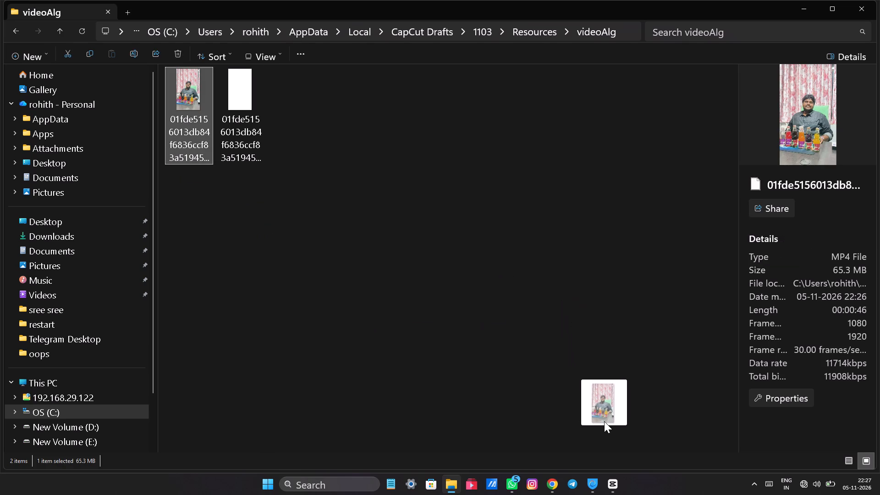
pyautogui.moveTo(604, 421); pyautogui.dragTo(619, 484)
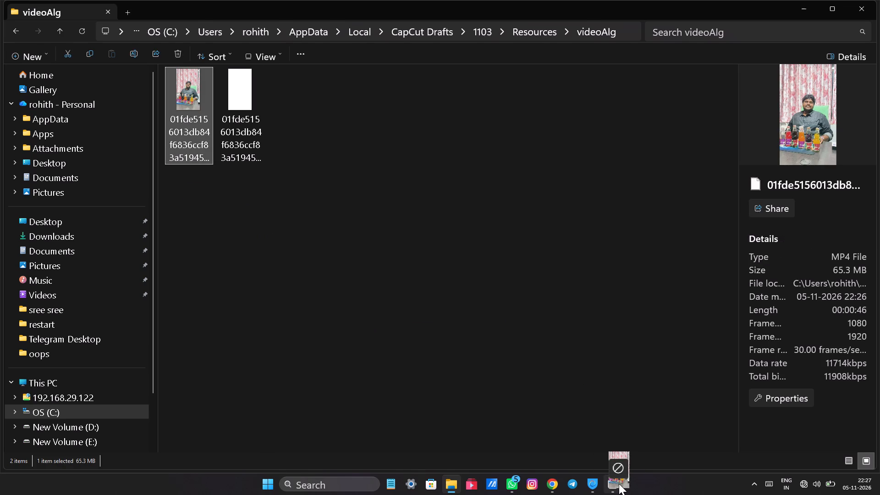
pyautogui.moveTo(619, 484); pyautogui.dragTo(94, 344)
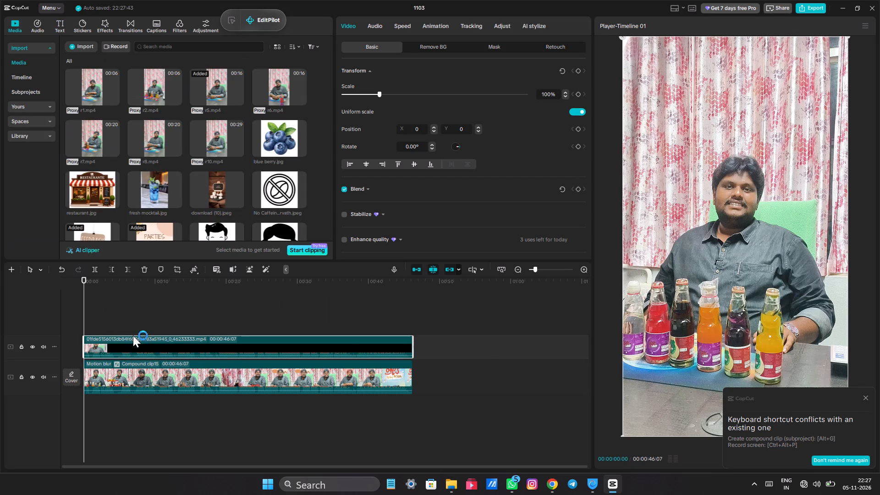
# Compare the imported clip with the compound clip and check the first few seconds of the timeline.
pyautogui.click(121, 312)
pyautogui.moveTo(121, 312); pyautogui.dragTo(46, 303)
pyautogui.click(115, 363)
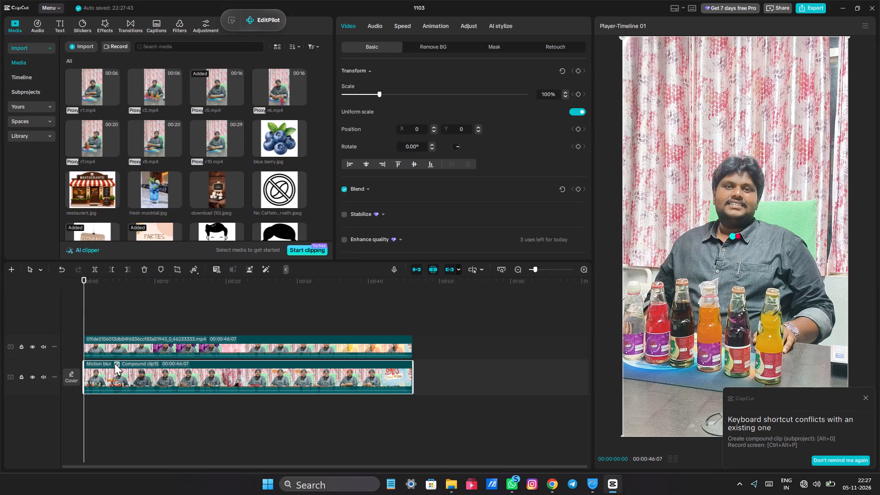
pyautogui.click(115, 339)
pyautogui.click(106, 297)
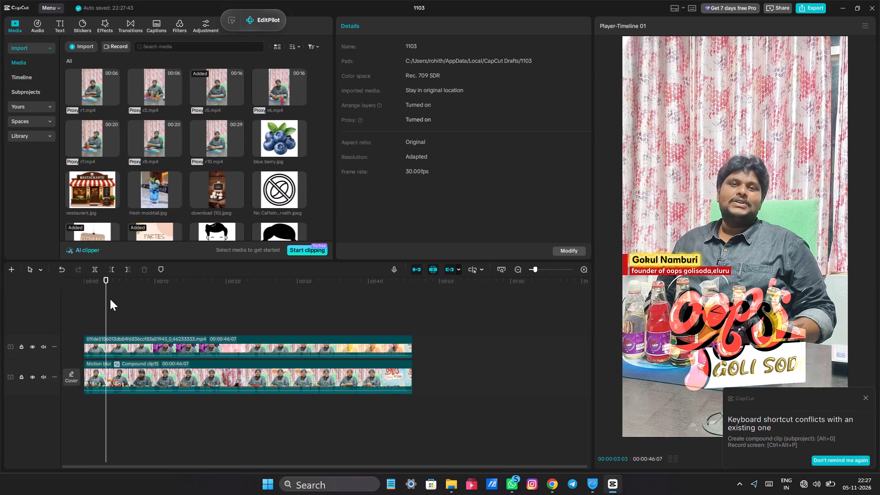
pyautogui.moveTo(108, 298); pyautogui.dragTo(71, 290)
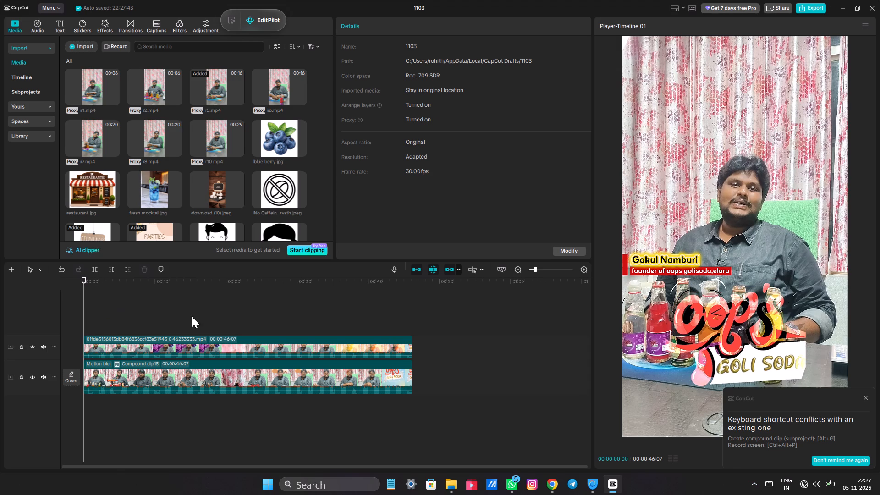
pyautogui.click(867, 397)
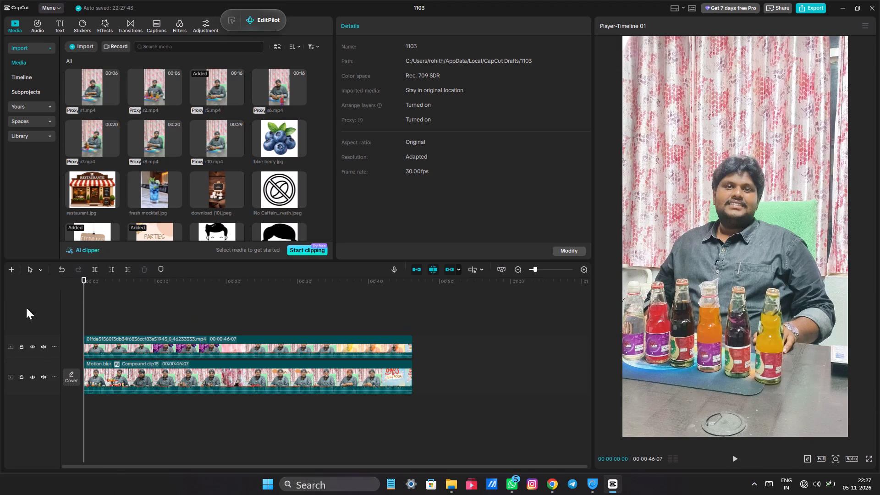
# Hide the main track that holds the original compound clip.
pyautogui.click(33, 378)
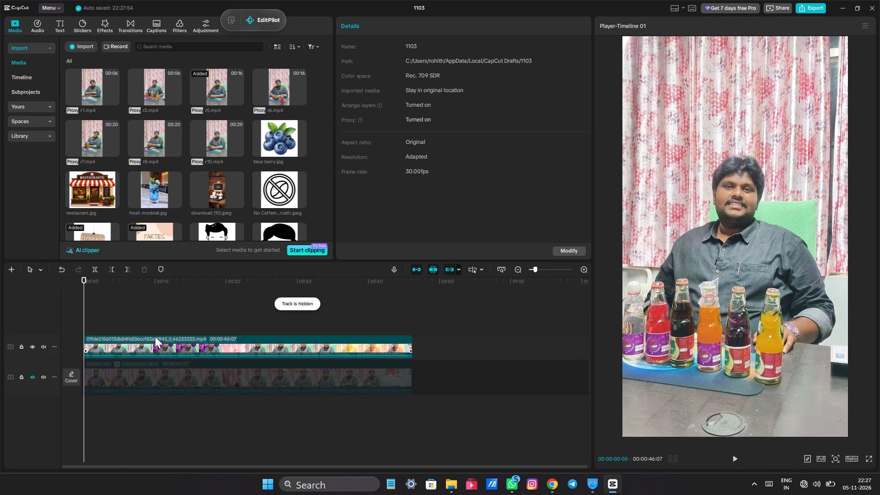
# Export the video with the imported processed clip as the visible track.
pyautogui.keyDown('ctrl'); pyautogui.scroll(4, 155, 336); pyautogui.keyUp('ctrl')
pyautogui.keyDown('ctrl'); pyautogui.scroll(-3, 155, 336); pyautogui.keyUp('ctrl')
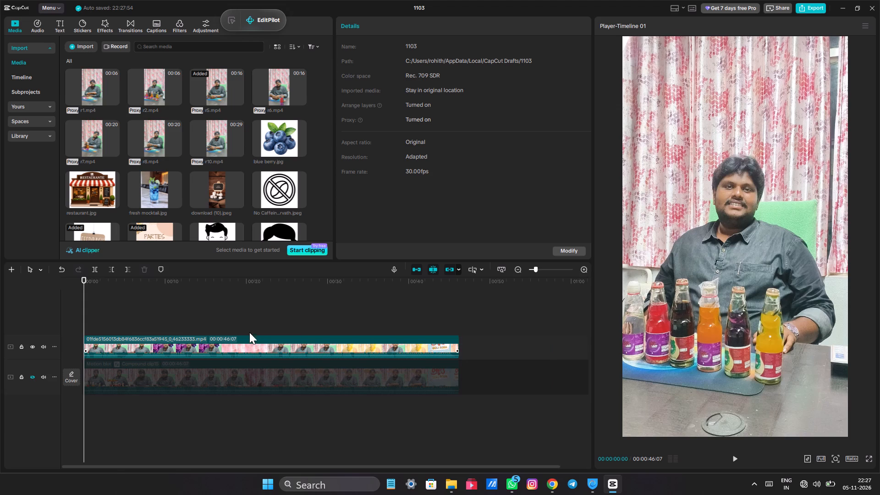
pyautogui.click(114, 349)
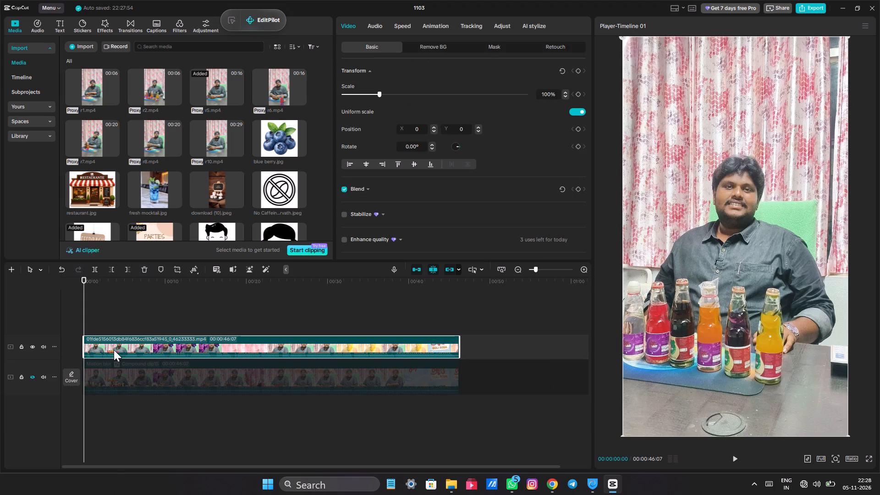
pyautogui.click(812, 6)
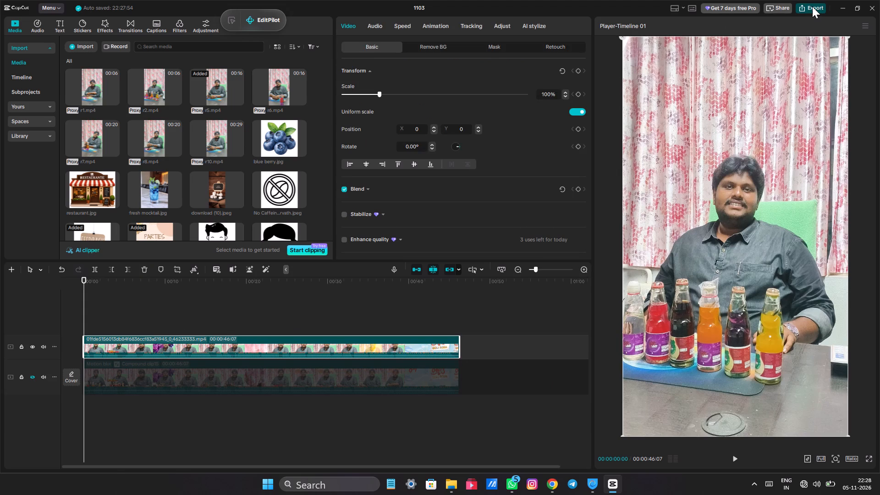
pyautogui.click(539, 370)
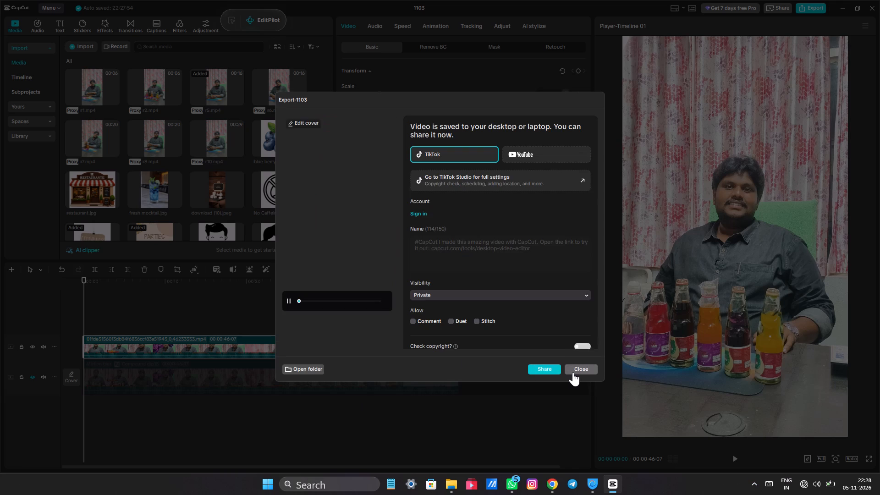
# Close the finished export's sharing dialog without sharing the video, and dismiss the on-screen keyboard.
pyautogui.click(329, 226)
pyautogui.click(579, 367)
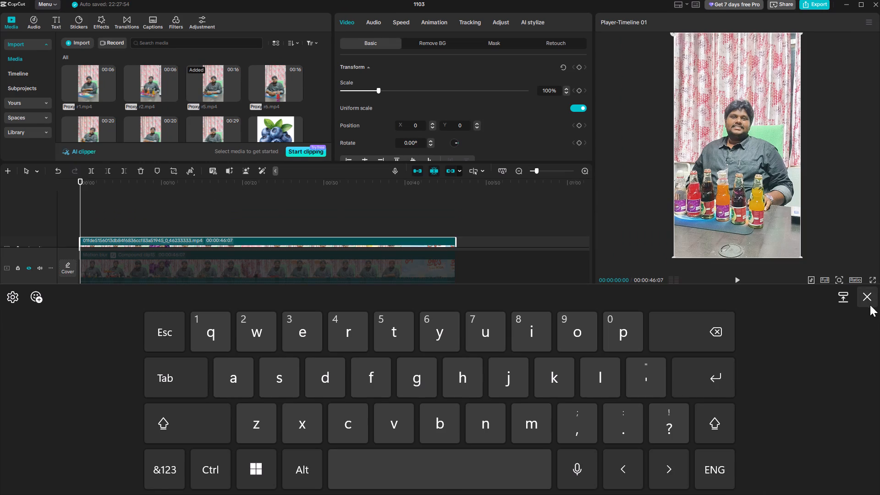
pyautogui.click(864, 298)
# Quit the Hotspot Shield VPN that is running in the background.
pyautogui.click(753, 490)
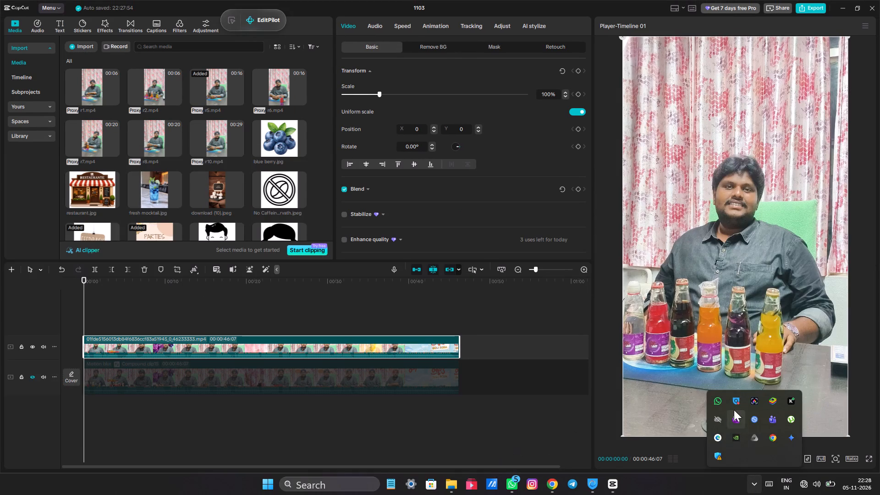
pyautogui.rightClick(736, 401)
pyautogui.click(741, 406)
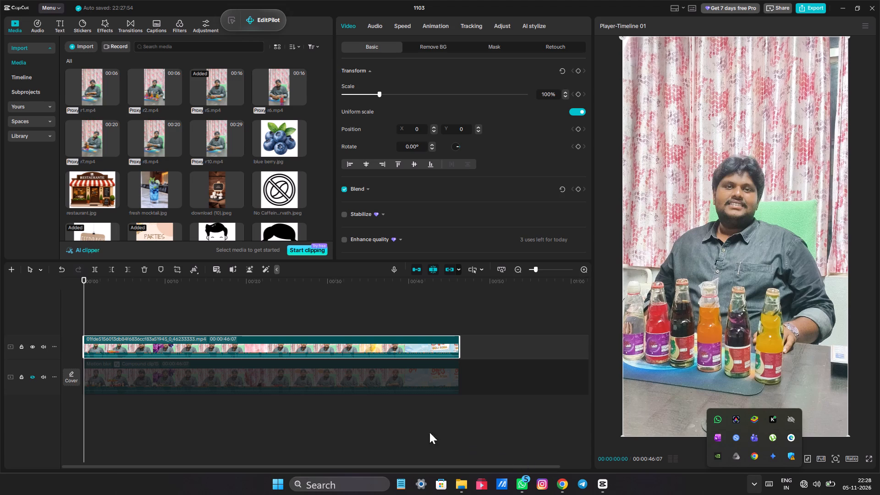
# Preview the r7.mp4 source clip, and check the opening second of the timeline.
pyautogui.click(109, 122)
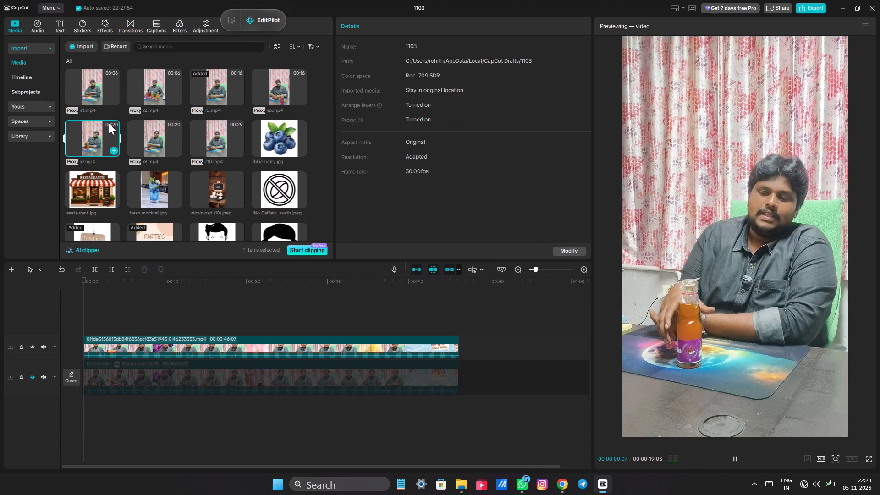
pyautogui.press('space')
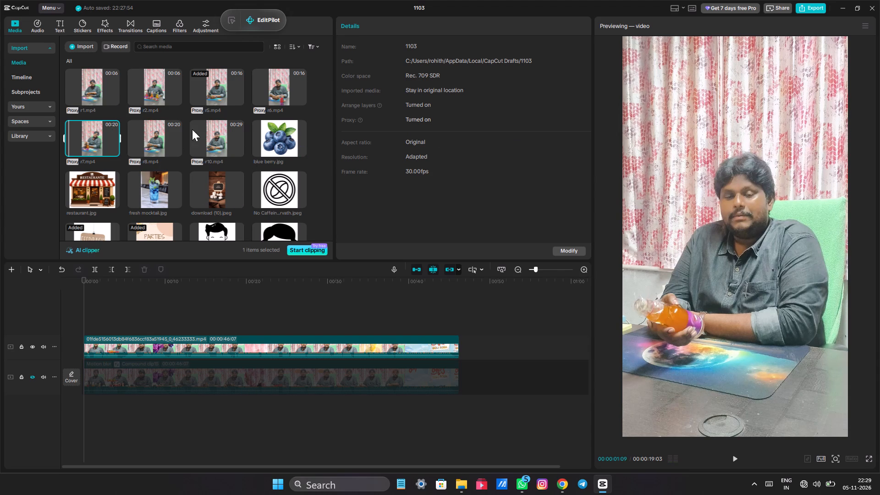
pyautogui.click(93, 137)
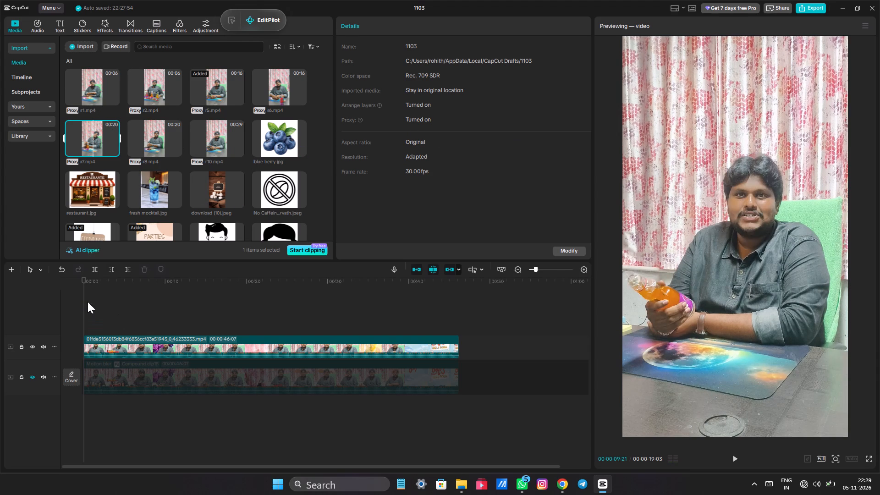
pyautogui.click(88, 301)
pyautogui.moveTo(88, 301); pyautogui.dragTo(67, 300)
pyautogui.click(88, 316)
pyautogui.moveTo(88, 316); pyautogui.dragTo(89, 316)
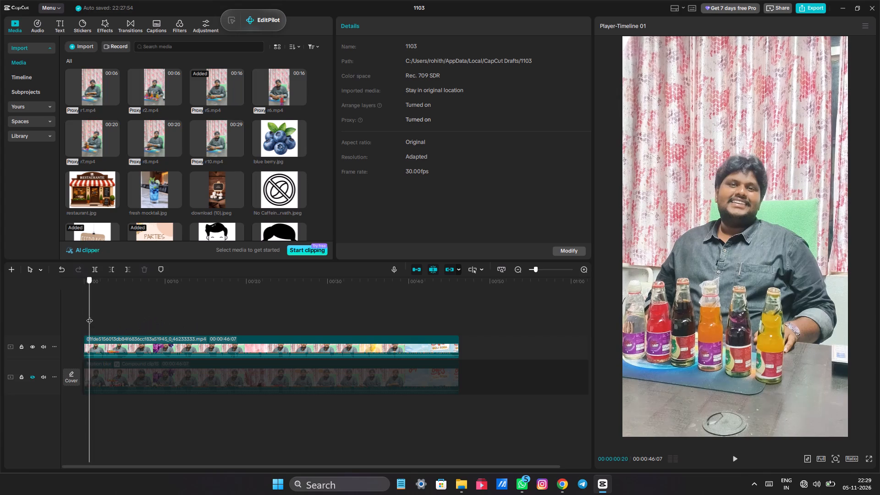
pyautogui.moveTo(89, 316); pyautogui.dragTo(64, 308)
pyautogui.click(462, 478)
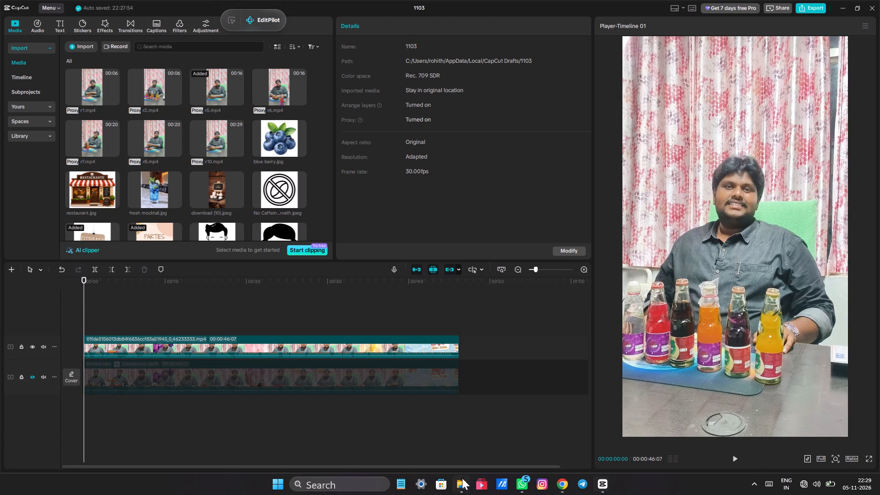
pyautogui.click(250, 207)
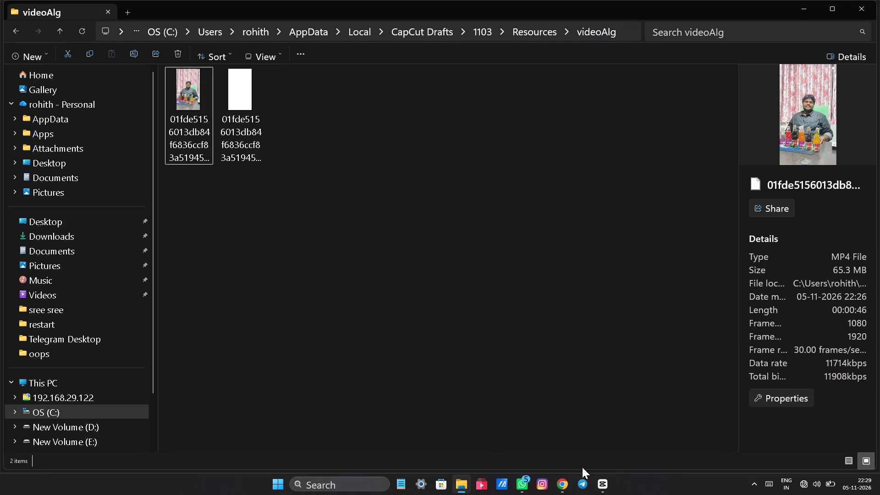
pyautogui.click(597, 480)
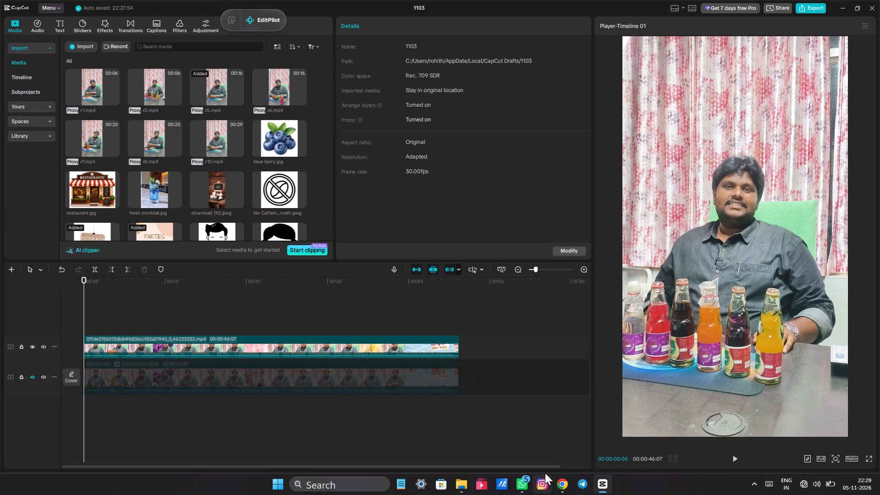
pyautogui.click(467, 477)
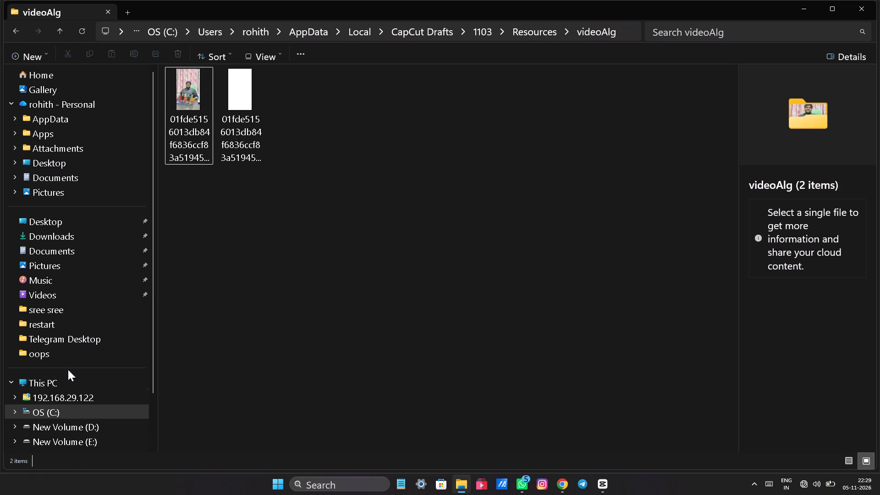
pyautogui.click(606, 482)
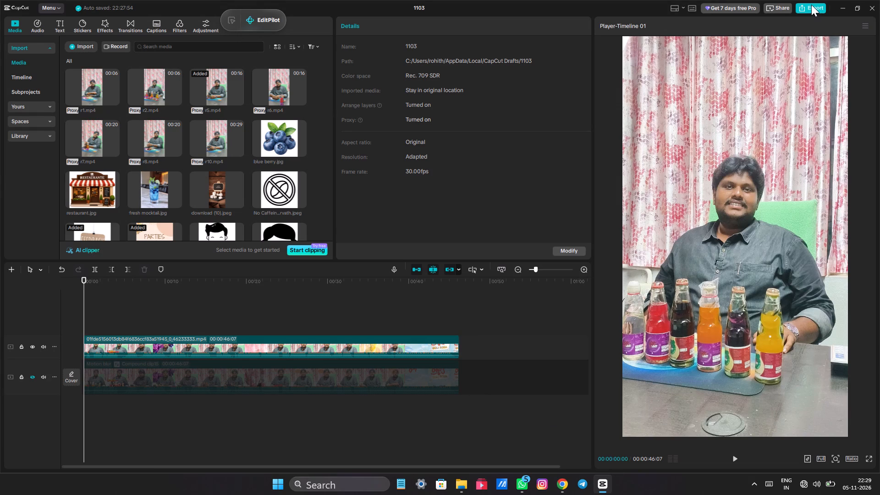
# Switch to File Explorer and browse the restart folder on New Volume (E:) for the exported 1103 videos.
pyautogui.click(456, 482)
pyautogui.scroll(-2, 93, 389)
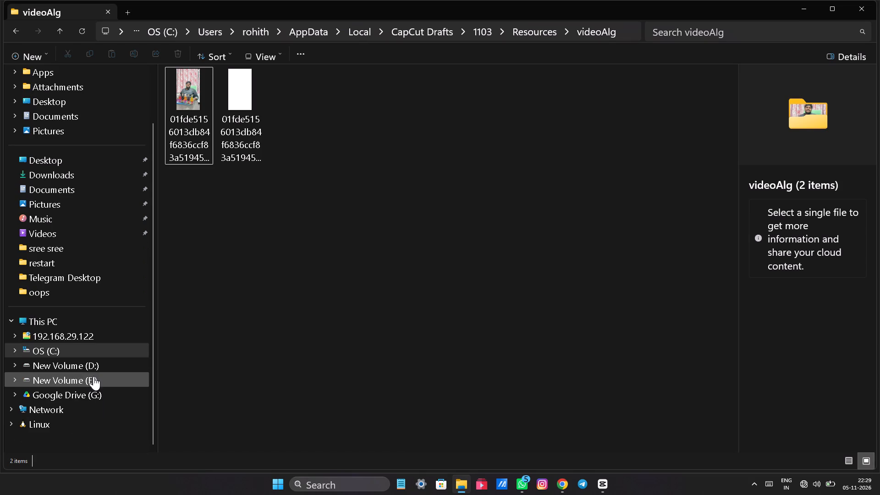
pyautogui.click(98, 380)
pyautogui.scroll(-4, 346, 297)
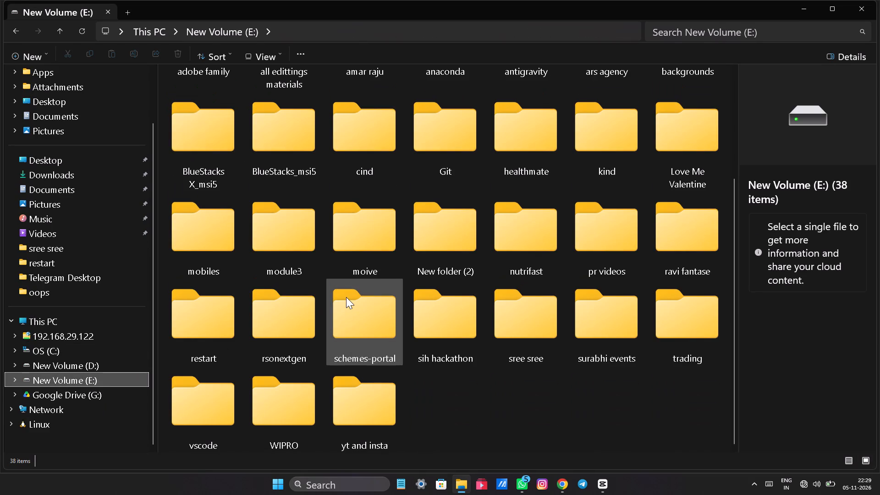
pyautogui.scroll(-2, 346, 297)
pyautogui.click(483, 408)
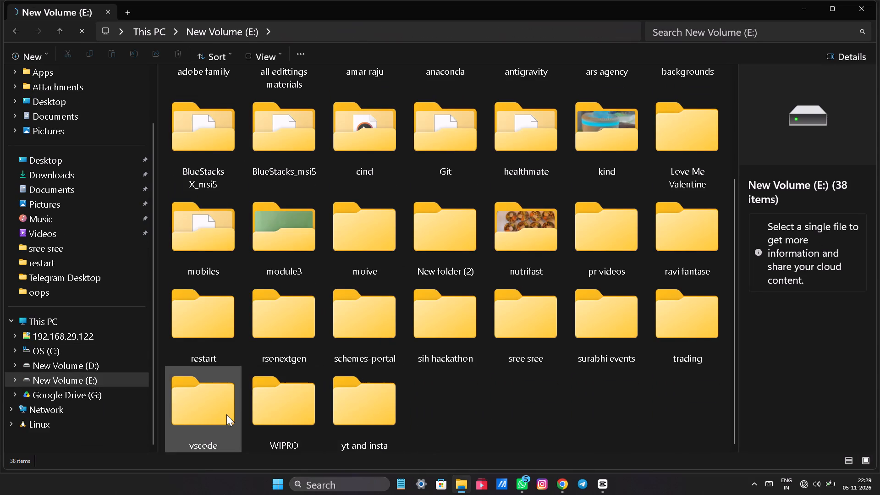
pyautogui.doubleClick(218, 322)
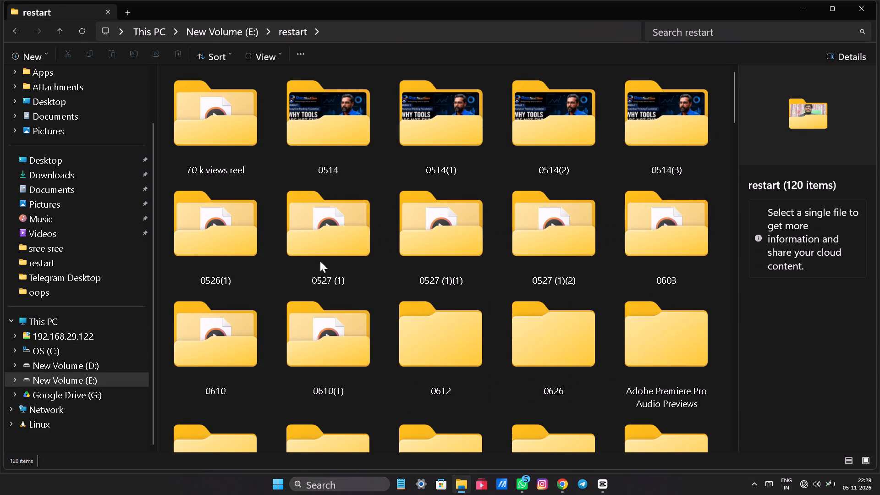
pyautogui.scroll(-16, 366, 265)
pyautogui.scroll(-17, 373, 275)
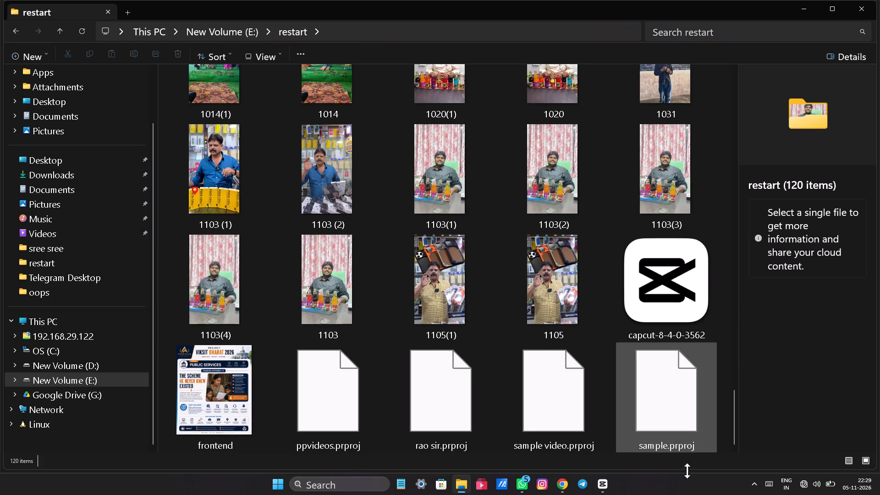
pyautogui.click(609, 484)
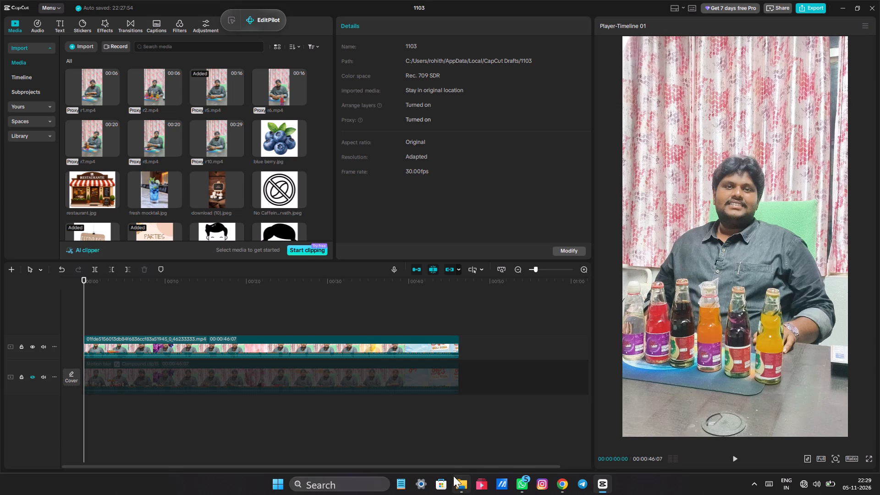
pyautogui.click(456, 482)
# Play the exported 1103(4) video, check its opening seconds and the part around 18 seconds, and close the player.
pyautogui.doubleClick(206, 276)
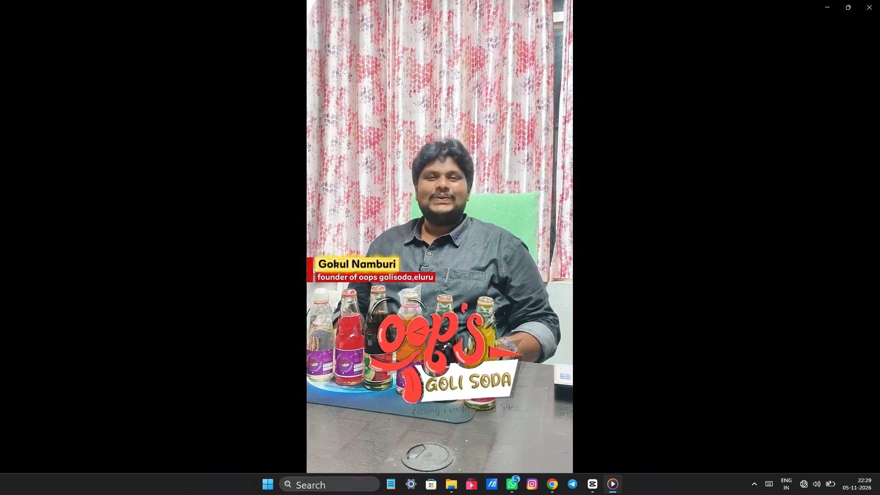
pyautogui.press('space')
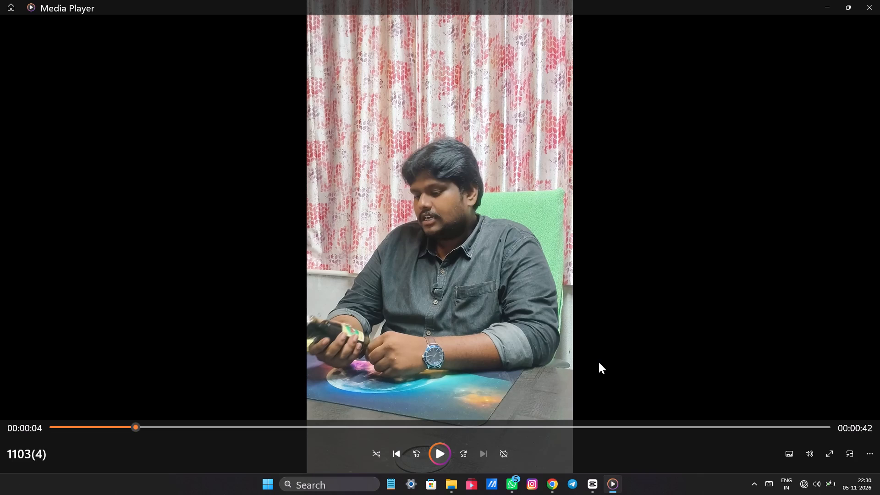
pyautogui.click(435, 447)
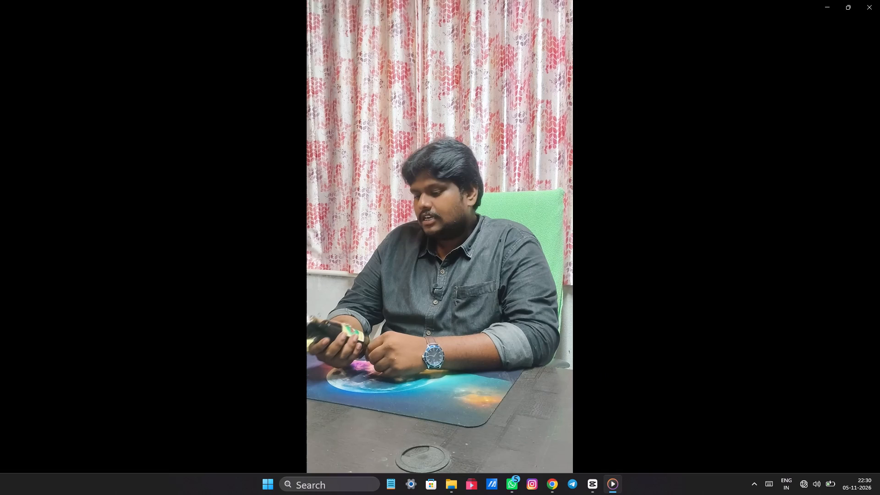
pyautogui.click(436, 447)
pyautogui.click(439, 445)
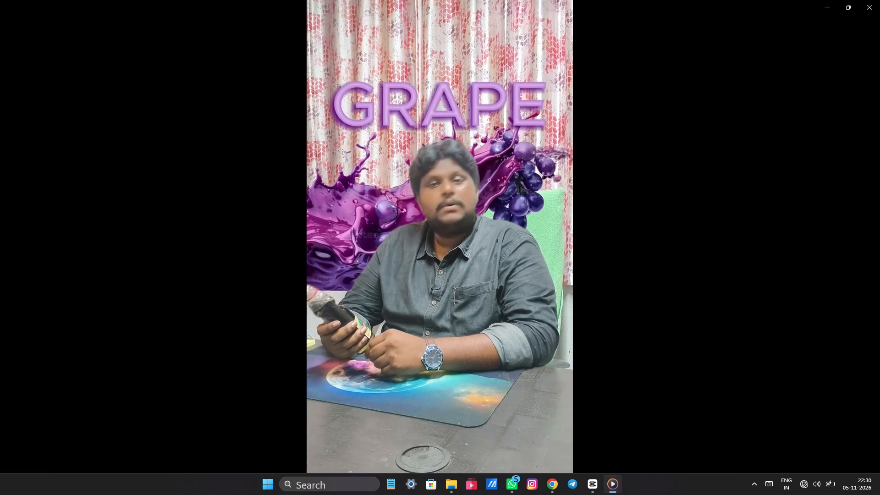
pyautogui.click(439, 448)
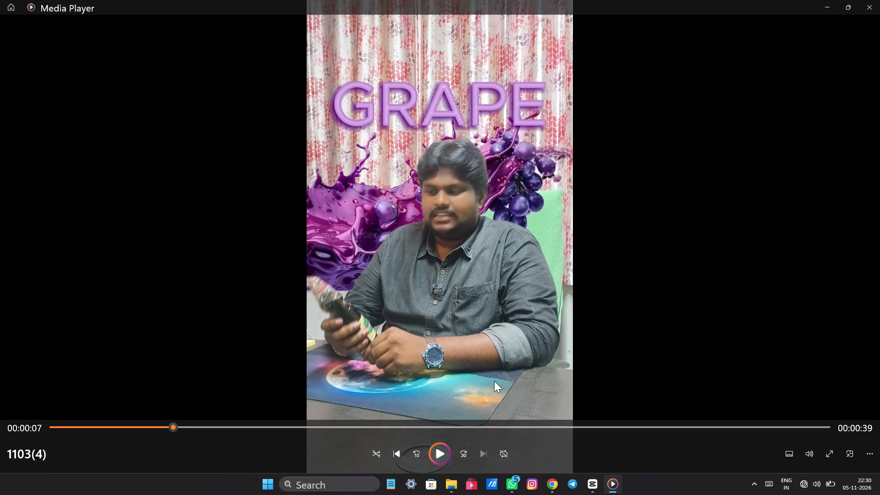
pyautogui.click(438, 458)
pyautogui.click(438, 458)
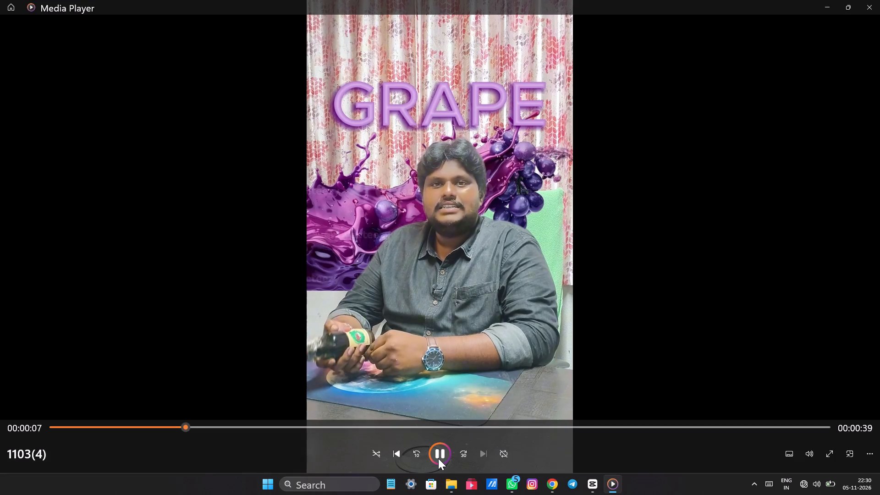
pyautogui.click(438, 458)
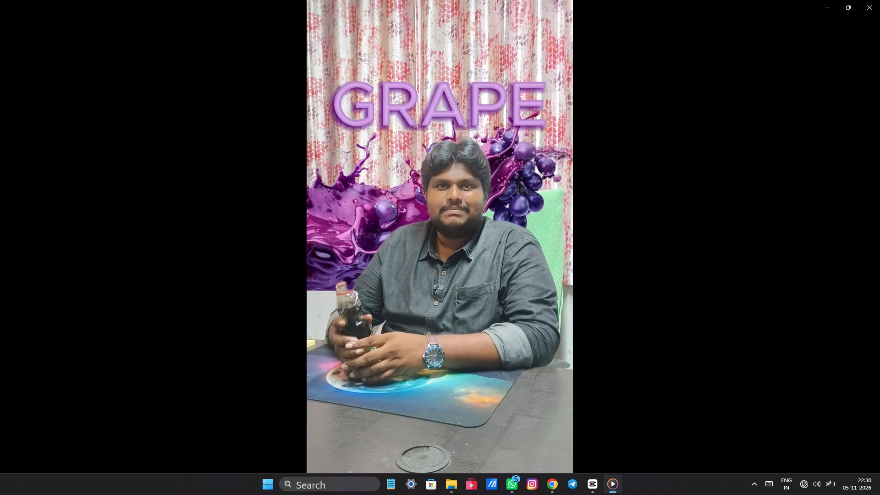
pyautogui.click(341, 427)
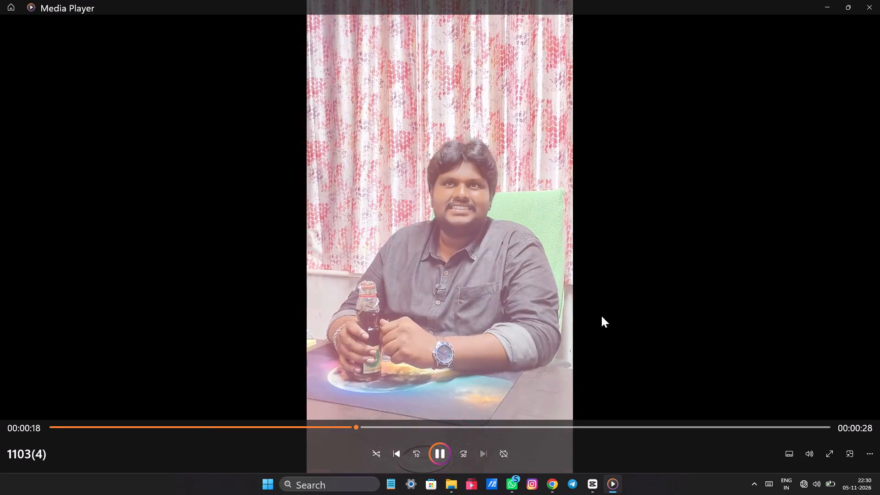
pyautogui.click(878, 0)
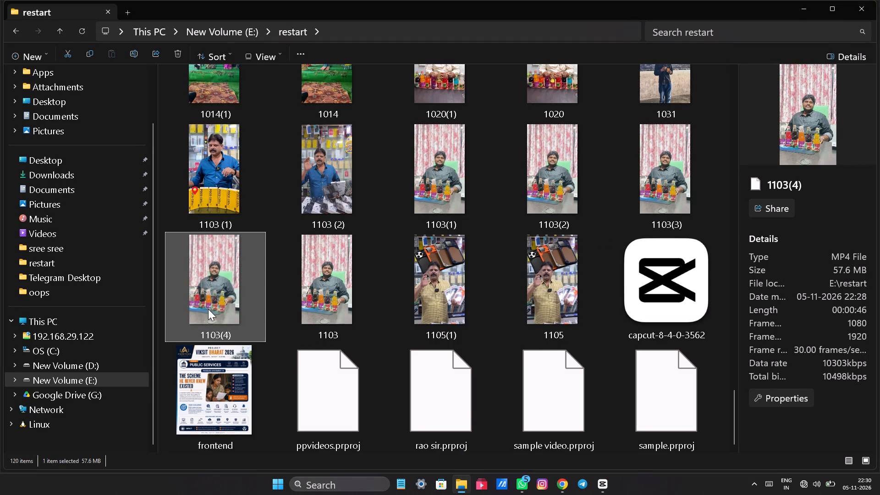
# Copy the 1103(4) video from the restart folder into the Oops folder of My Drive on Google Drive (G:).
pyautogui.rightClick(207, 308)
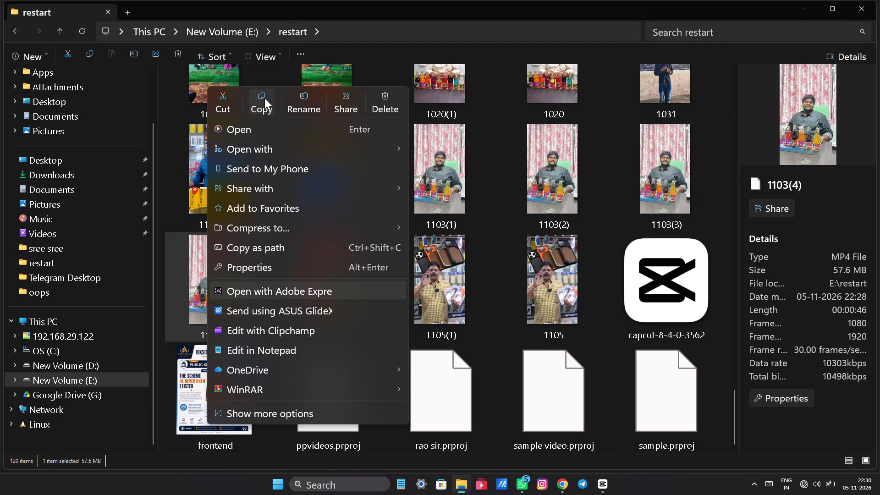
pyautogui.click(264, 98)
pyautogui.click(104, 393)
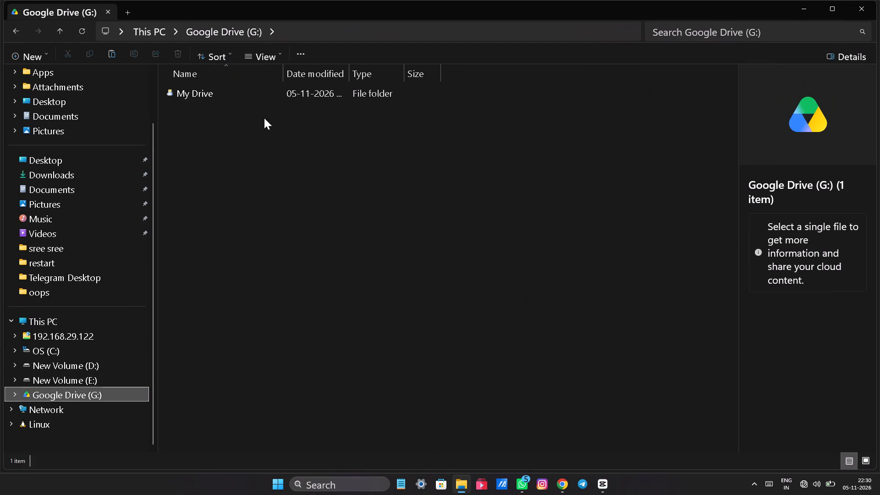
pyautogui.click(247, 102)
pyautogui.doubleClick(235, 91)
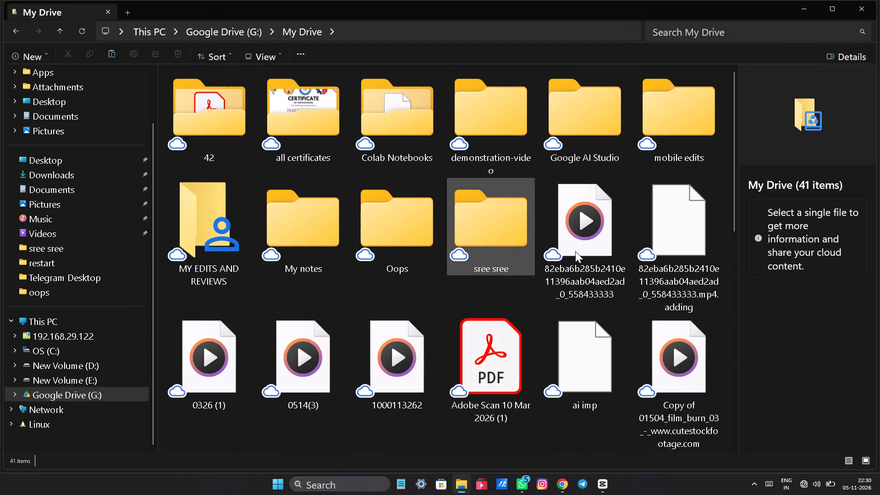
pyautogui.doubleClick(418, 214)
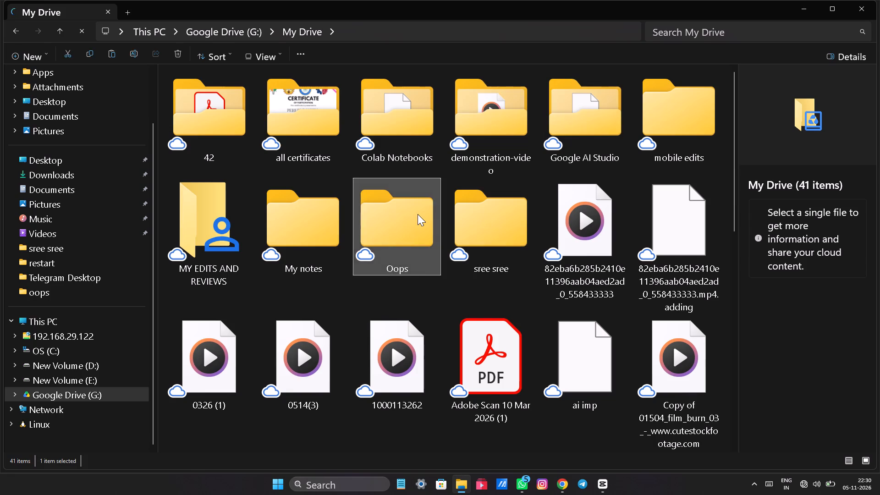
pyautogui.rightClick(473, 298)
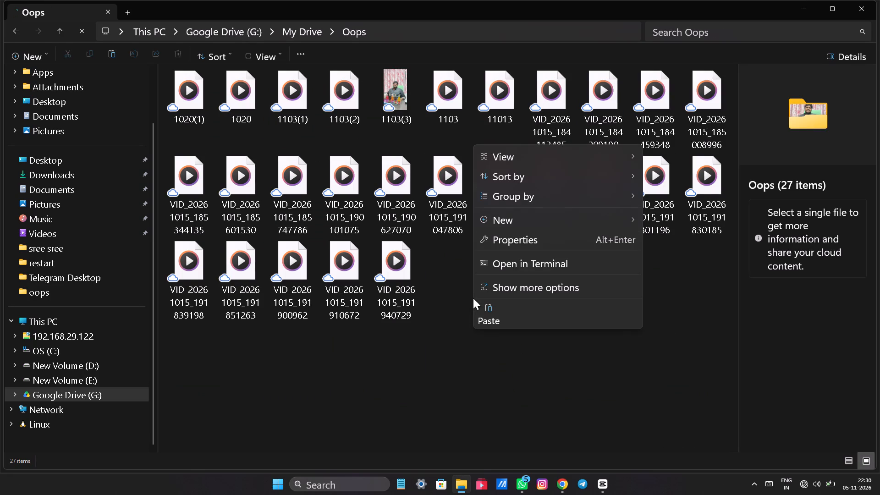
# Paste the copied 1103(4) video into the Oops folder of My Drive on Google Drive (G:).
pyautogui.click(493, 306)
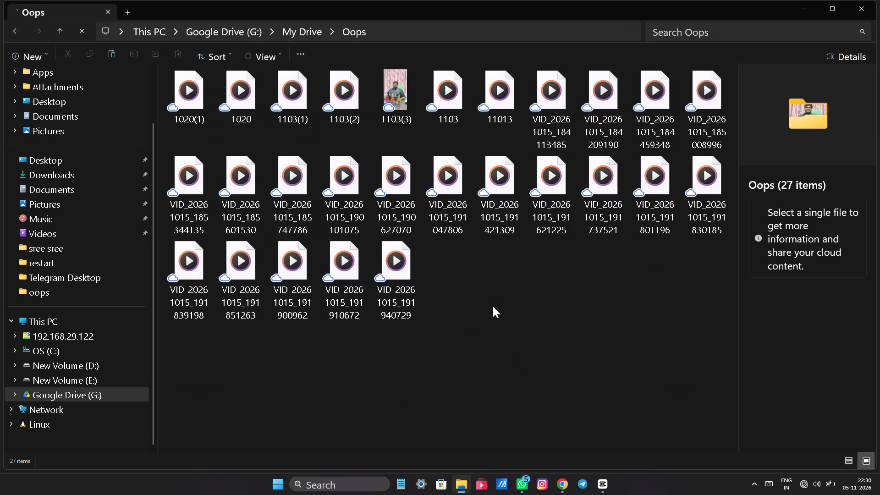
pyautogui.click(530, 294)
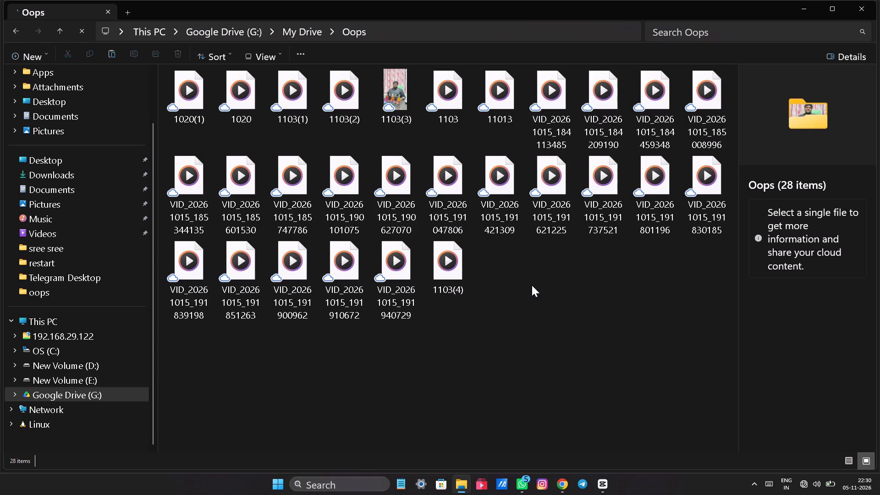
pyautogui.click(511, 291)
pyautogui.click(511, 321)
# Open the list of available Wi-Fi networks to check the current connection.
pyautogui.click(749, 483)
pyautogui.click(818, 483)
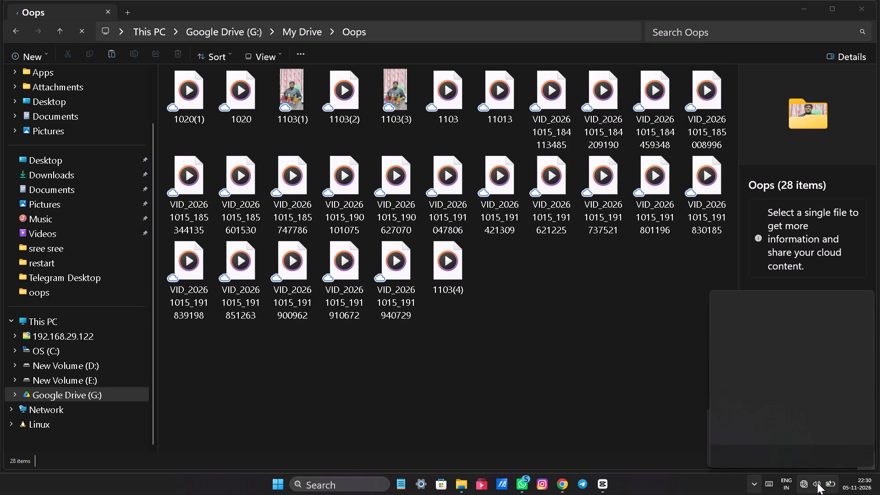
pyautogui.click(761, 317)
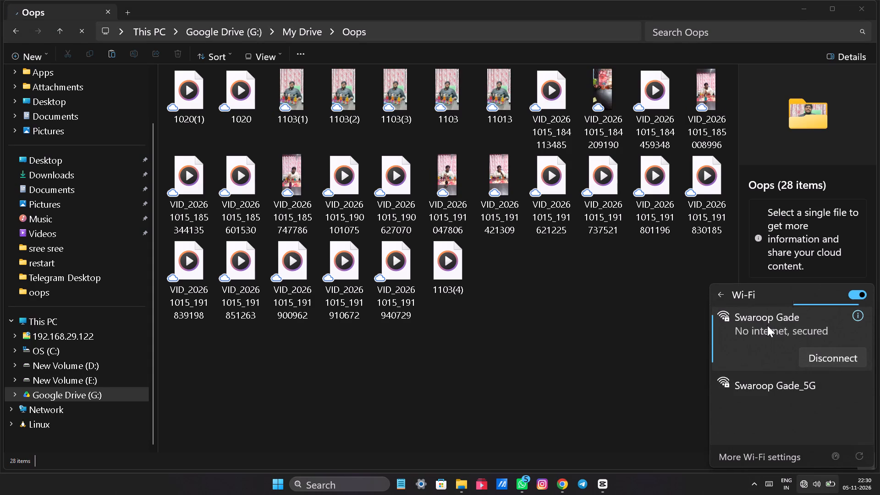
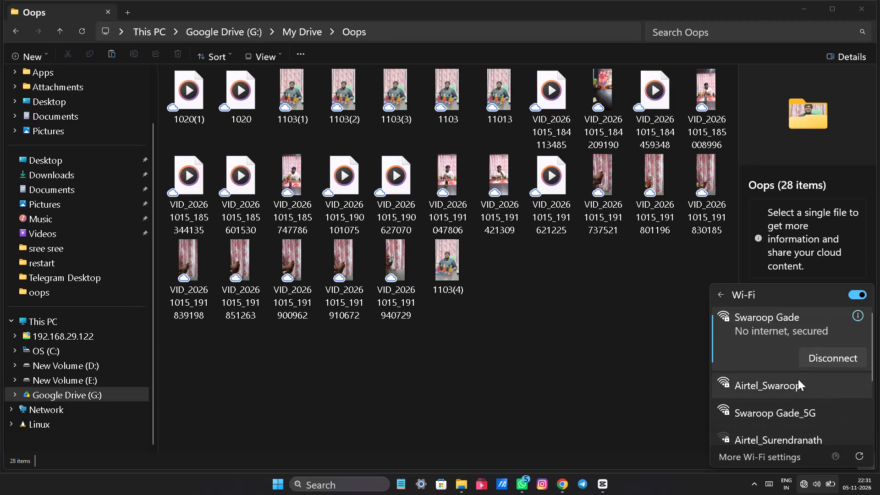
# Disconnect from the current Wi-Fi network, which has no internet, and try to reconnect to it before cancelling the attempt.
pyautogui.click(810, 362)
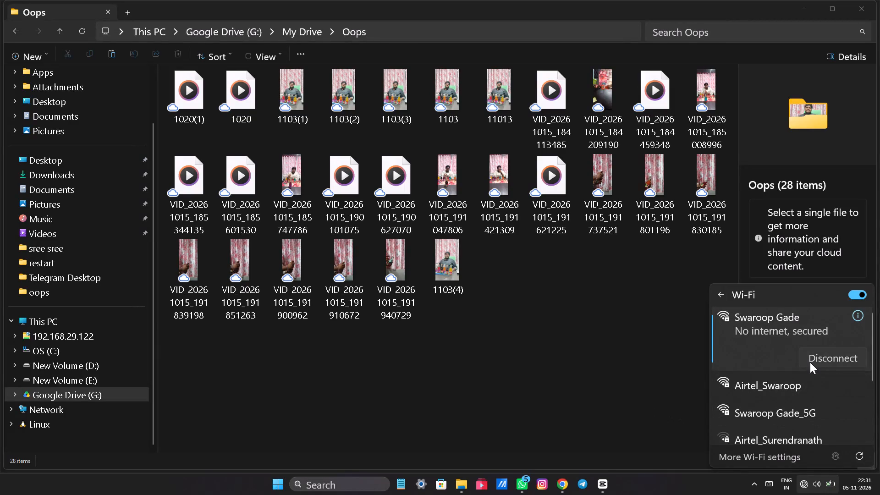
pyautogui.click(817, 356)
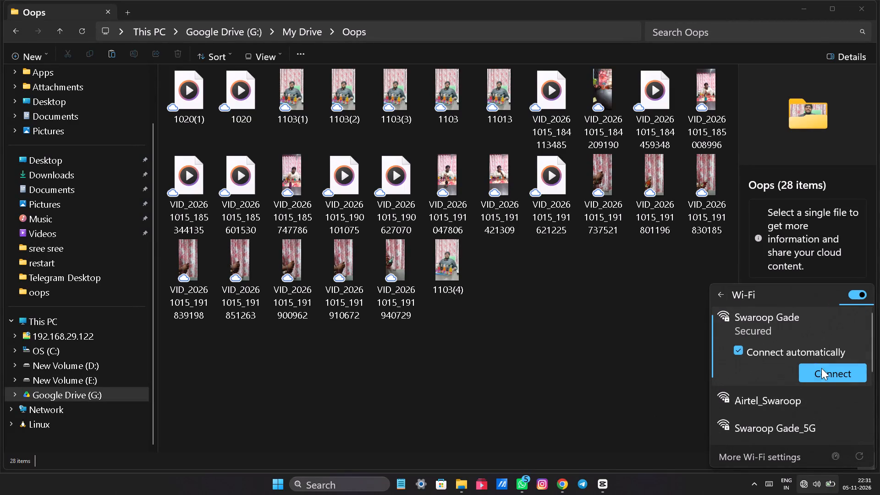
pyautogui.click(822, 370)
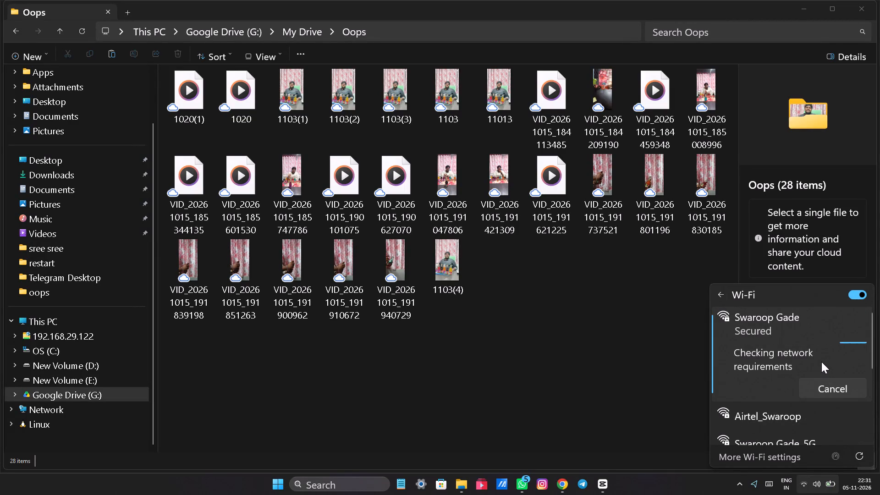
pyautogui.scroll(-1, 821, 362)
pyautogui.scroll(1, 821, 362)
pyautogui.click(835, 390)
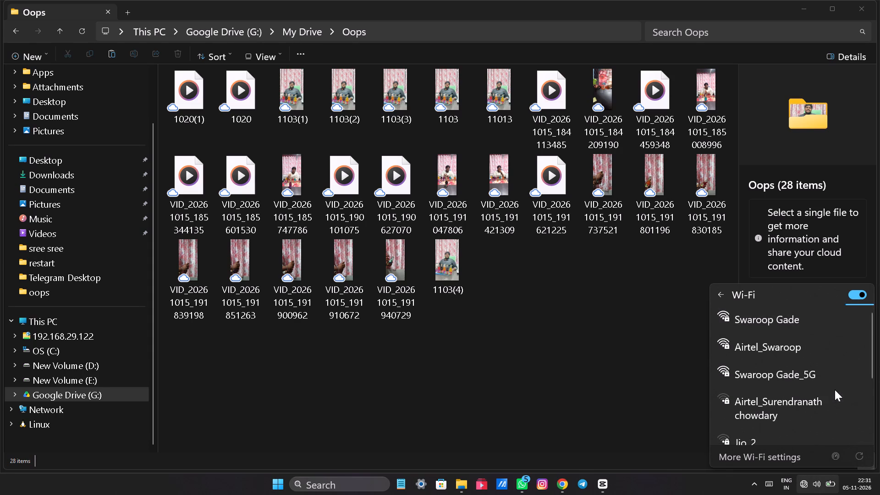
pyautogui.click(771, 325)
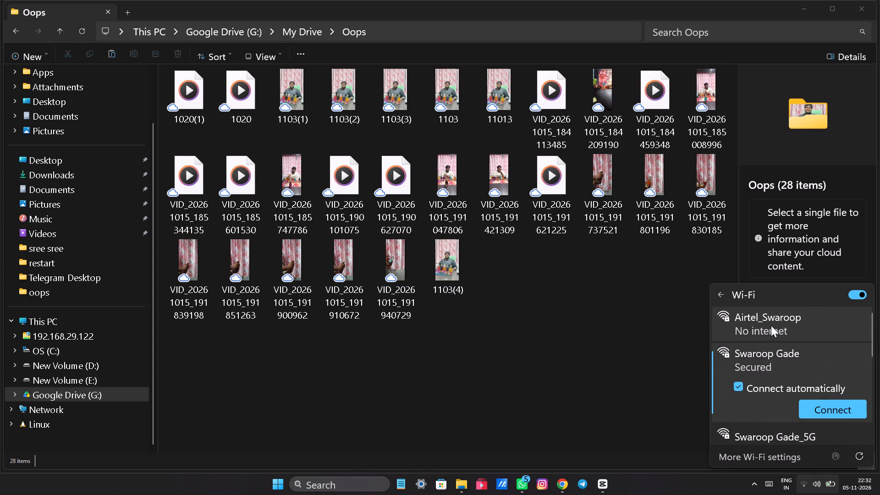
pyautogui.scroll(-2, 786, 331)
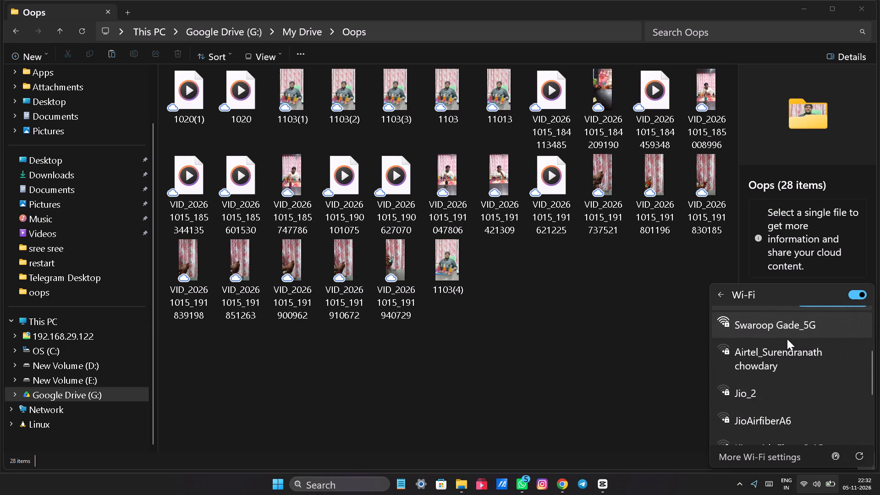
pyautogui.scroll(2, 787, 339)
pyautogui.scroll(-1, 787, 339)
pyautogui.scroll(2, 787, 339)
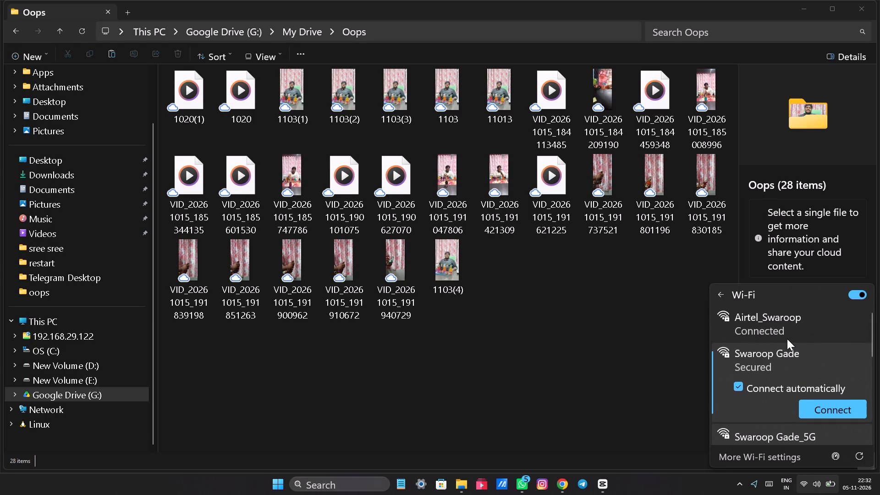
pyautogui.scroll(3, 787, 339)
pyautogui.click(788, 321)
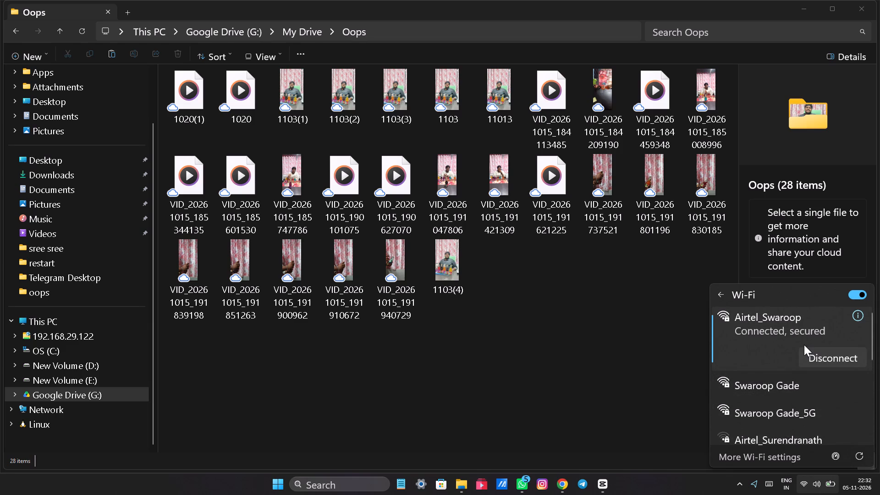
pyautogui.click(557, 384)
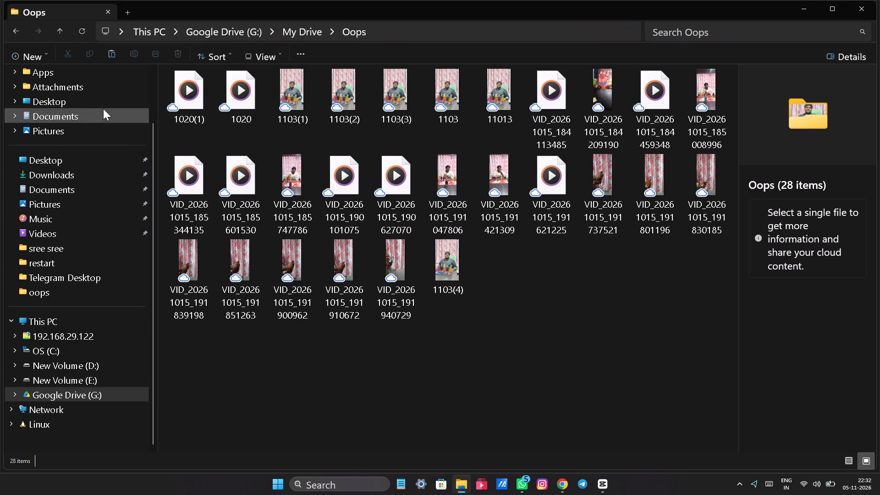
# Refresh the Oops folder on Google Drive (G:).
pyautogui.click(80, 33)
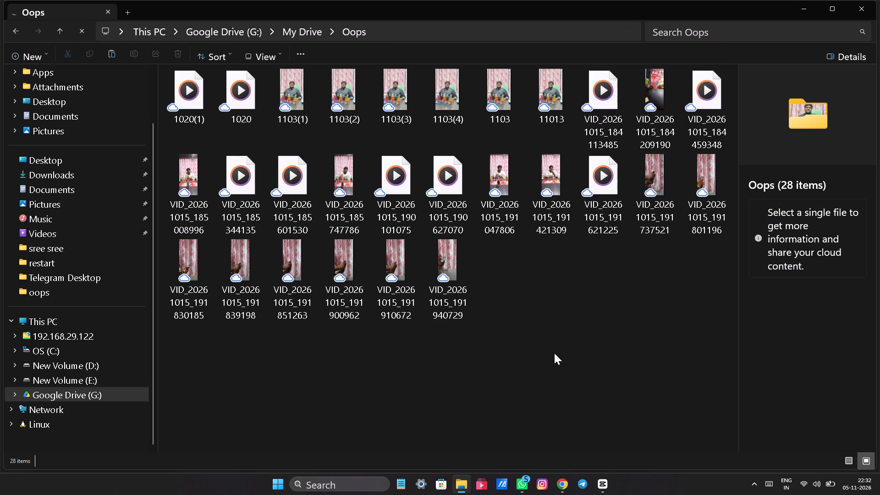
pyautogui.click(581, 374)
# Show the hidden background apps in the system tray.
pyautogui.click(744, 483)
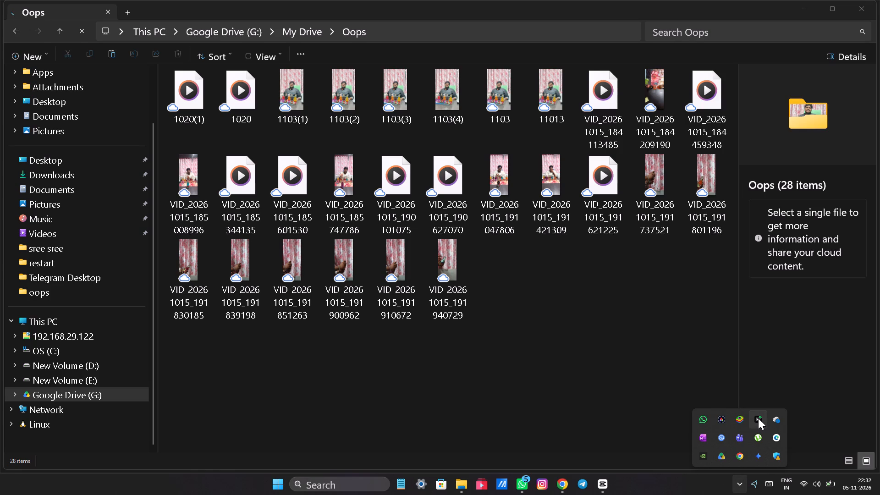
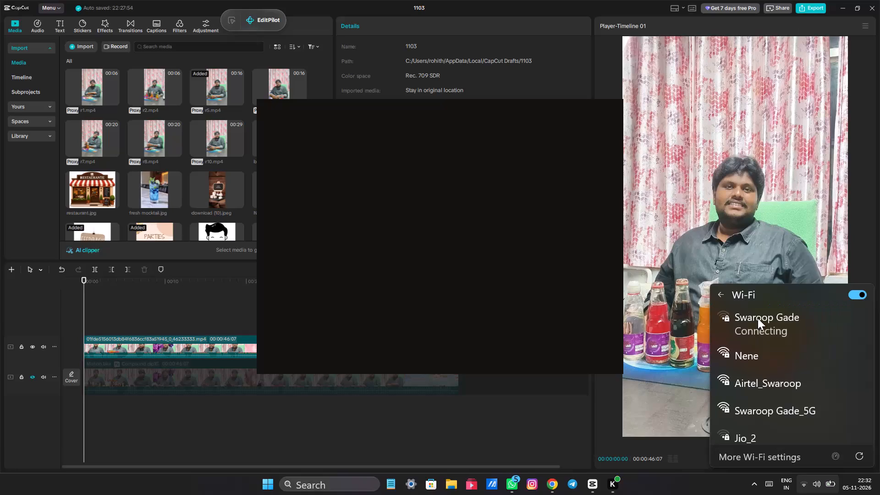
# Switch the Wi-Fi connection to the Nene network, keeping automatic connection enabled.
pyautogui.click(758, 318)
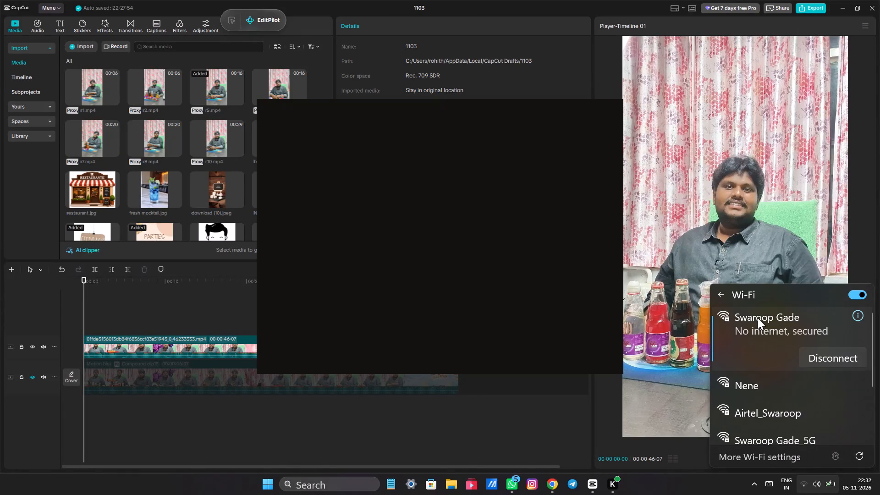
pyautogui.click(765, 394)
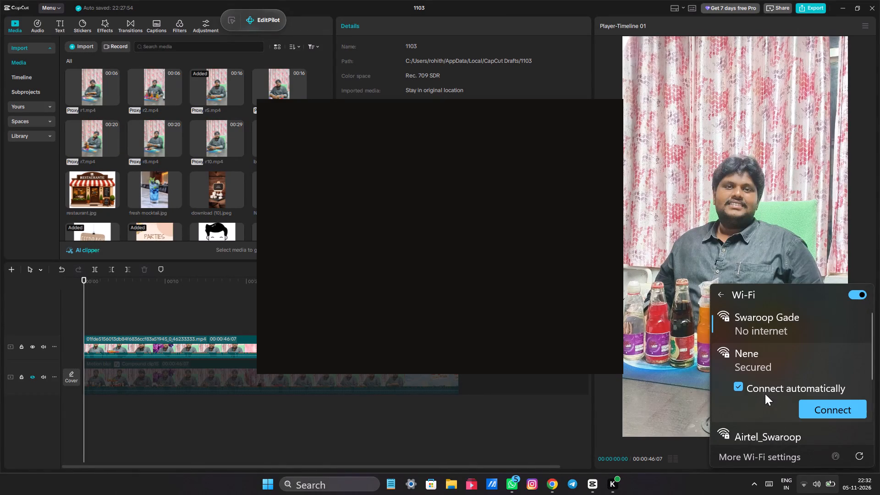
pyautogui.click(803, 403)
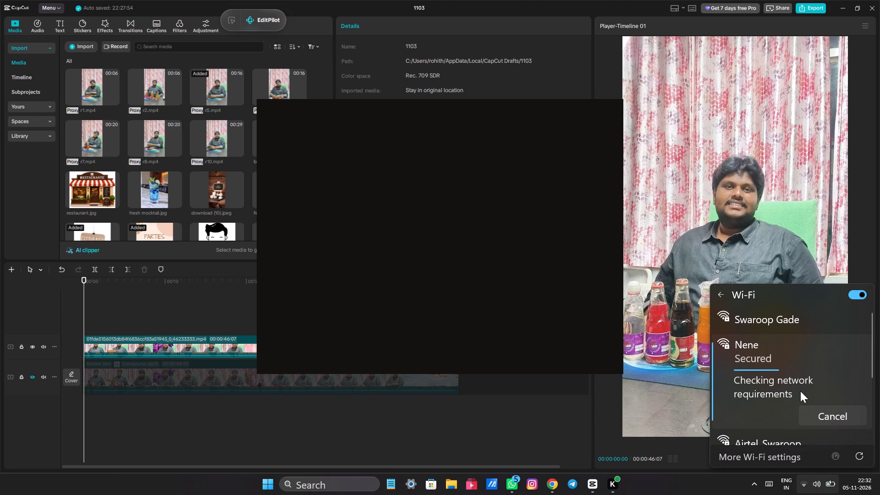
pyautogui.click(726, 289)
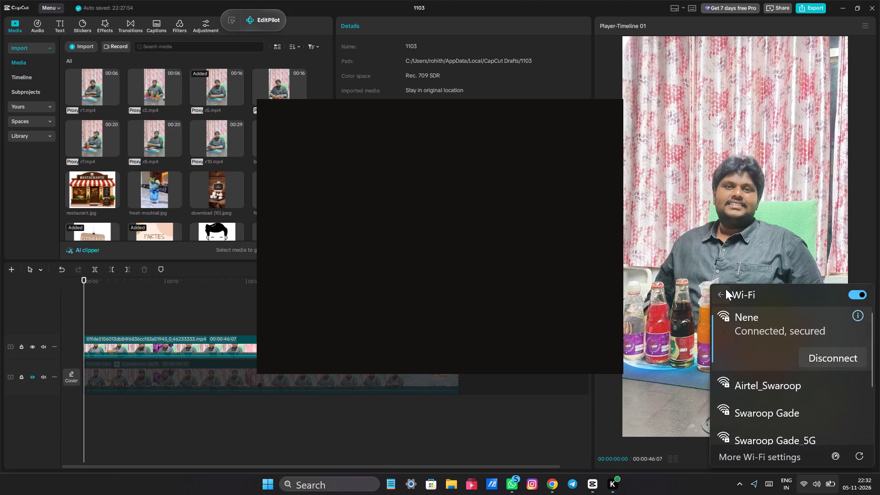
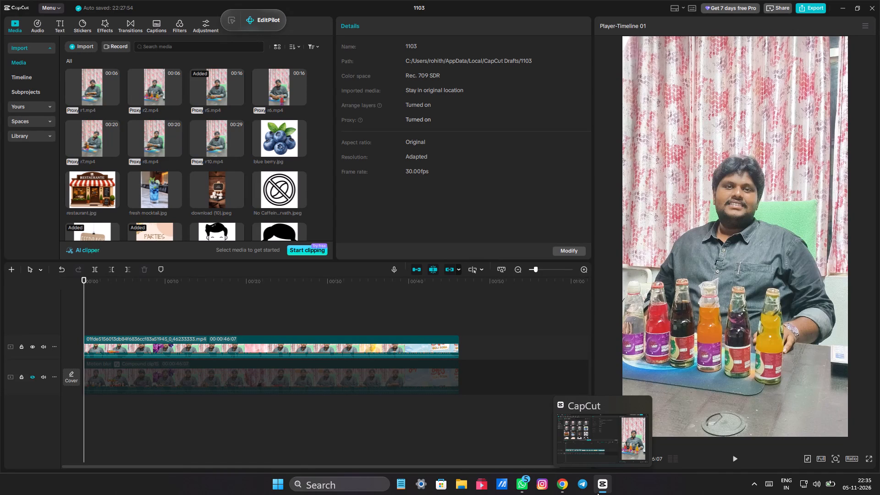
# Open the Loggy3 app from the recent Windows searches.
pyautogui.click(750, 487)
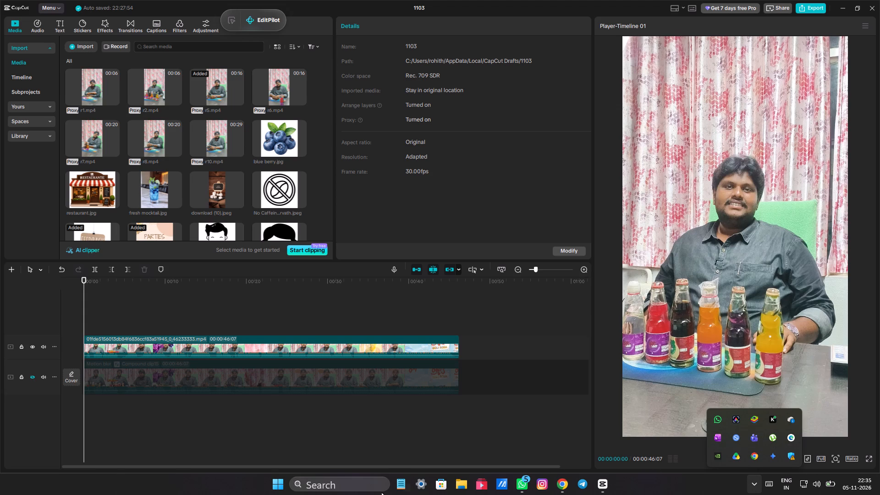
pyautogui.click(345, 487)
pyautogui.click(412, 149)
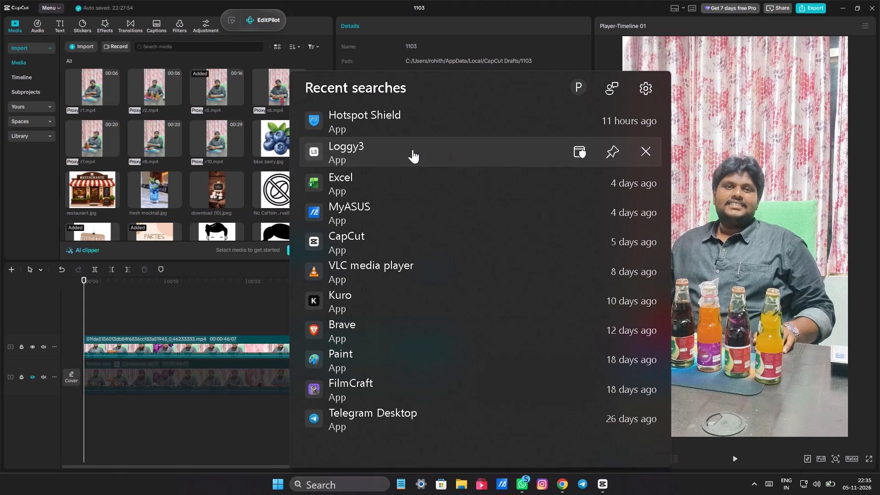